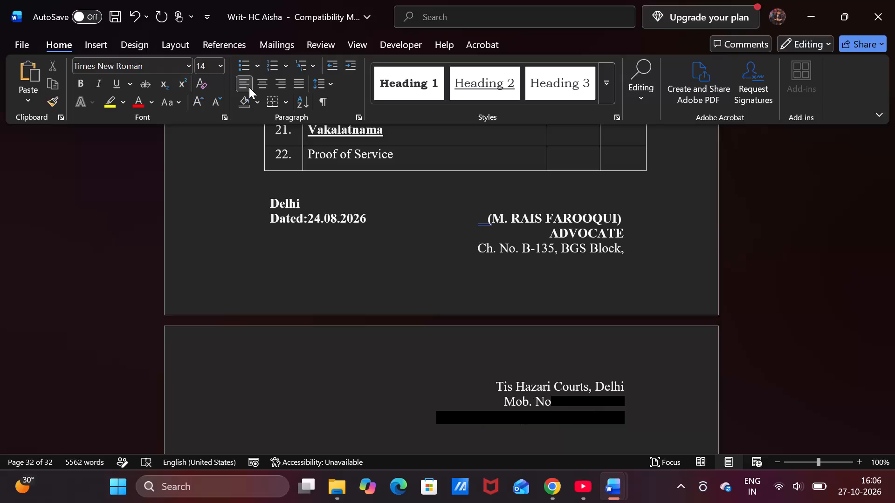
# Start a "Note:" line below the advocate's contact details and remove its first-line indent.
pyautogui.press('Return')
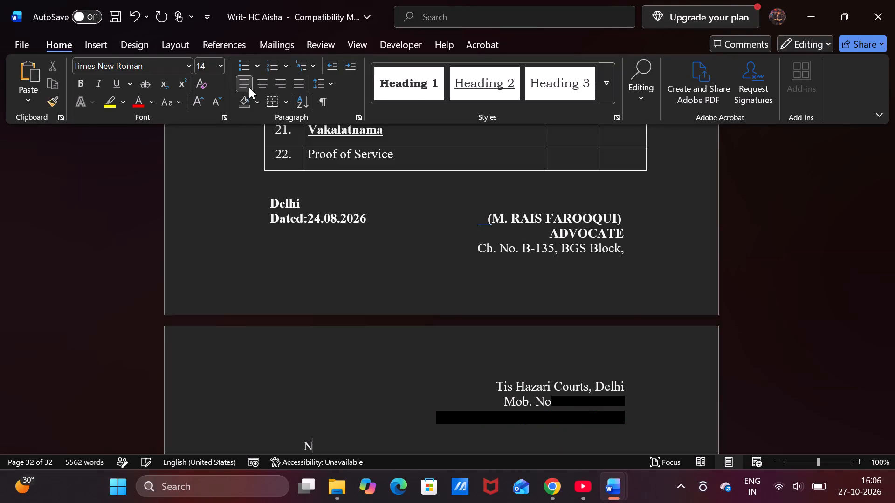
pyautogui.write('ote')
pyautogui.hotkey('shift', ':')
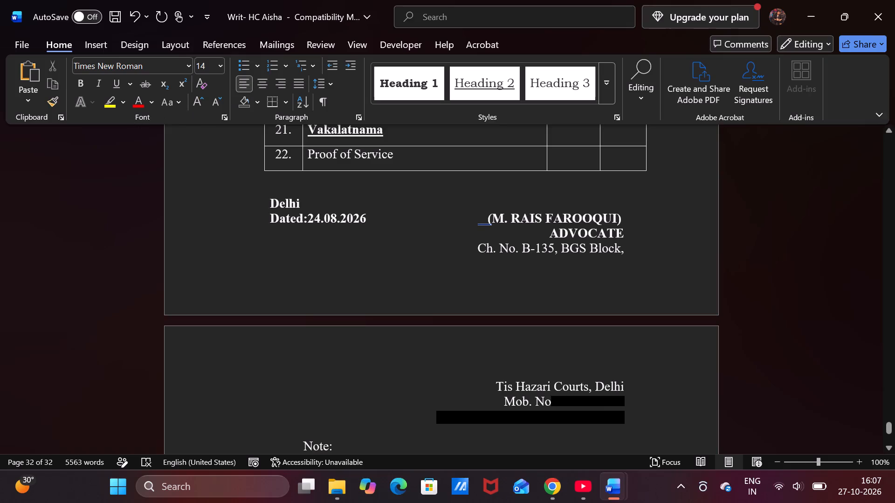
pyautogui.click(303, 444)
pyautogui.press('BackSpace')
# Add the words "Entire File" after "Note:", separated by a space.
pyautogui.press('Right')
pyautogui.press('Right')
pyautogui.press('Right')
pyautogui.press('Right')
pyautogui.press('Right')
pyautogui.press('space')
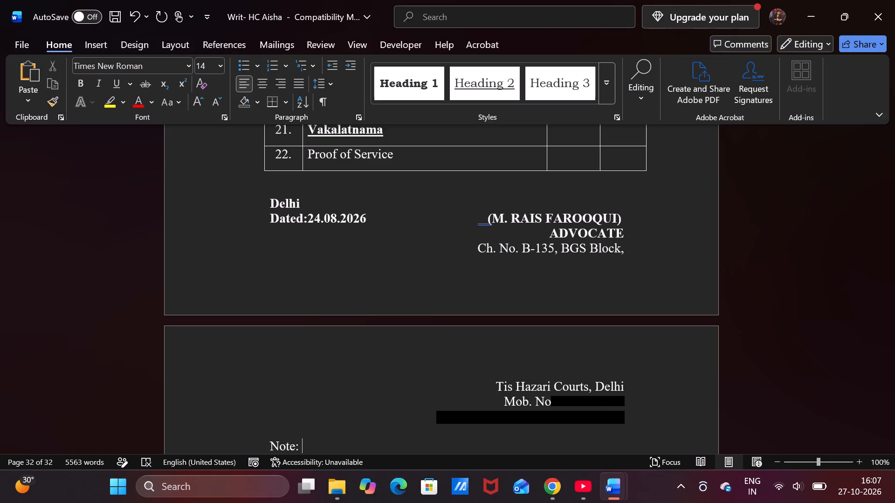
pyautogui.press('e')
pyautogui.write('nt')
pyautogui.write('ire')
pyautogui.press('space')
pyautogui.press('f')
pyautogui.write('ILE')
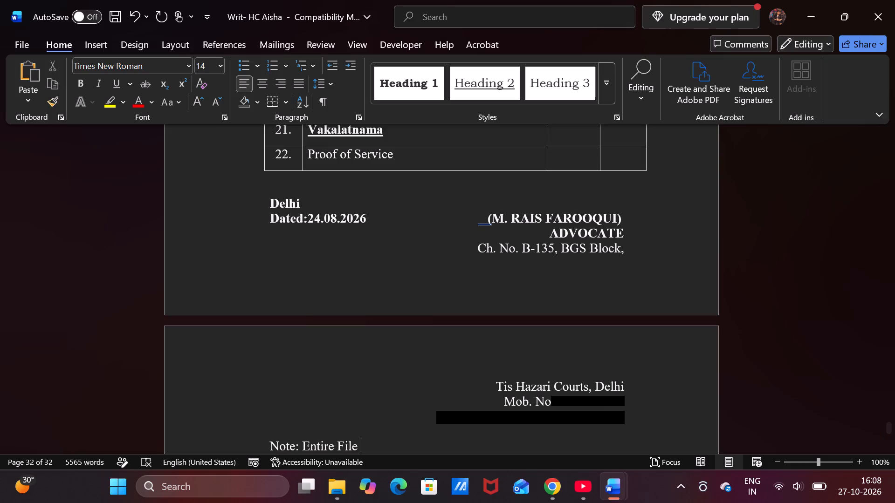
# Insert the word "Pdf" between "Entire" and "File" in the note line.
pyautogui.press('Left')
pyautogui.press('Left')
pyautogui.press('Left')
pyautogui.press('Left')
pyautogui.press('Left')
pyautogui.press('p')
pyautogui.write('df')
pyautogui.press('space')
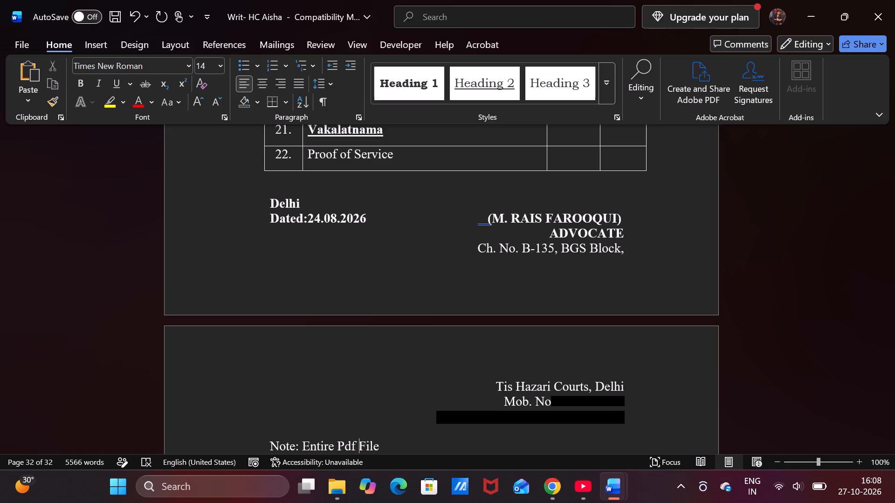
# Continue the note after "File" with the words "is in OCR".
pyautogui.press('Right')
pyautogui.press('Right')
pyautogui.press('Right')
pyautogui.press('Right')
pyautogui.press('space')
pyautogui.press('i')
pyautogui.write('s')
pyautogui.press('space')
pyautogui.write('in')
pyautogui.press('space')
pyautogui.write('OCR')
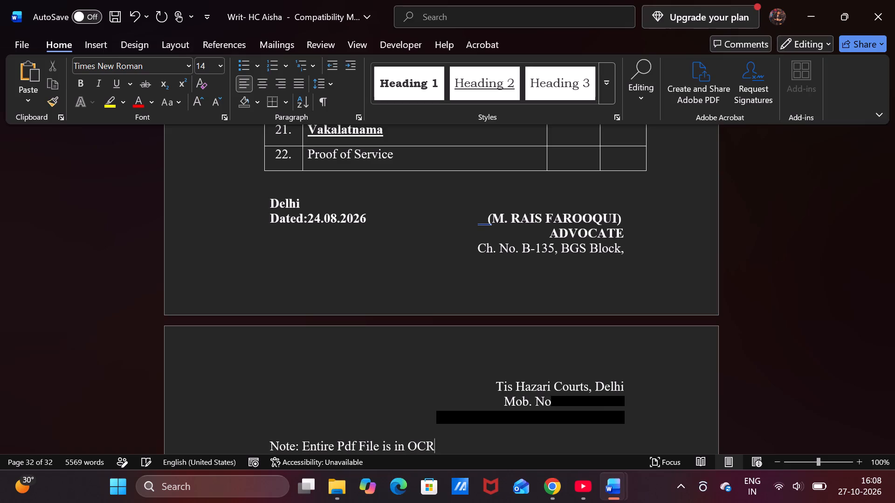
# Add the word "formate" after "OCR" in the note line, separated by a space.
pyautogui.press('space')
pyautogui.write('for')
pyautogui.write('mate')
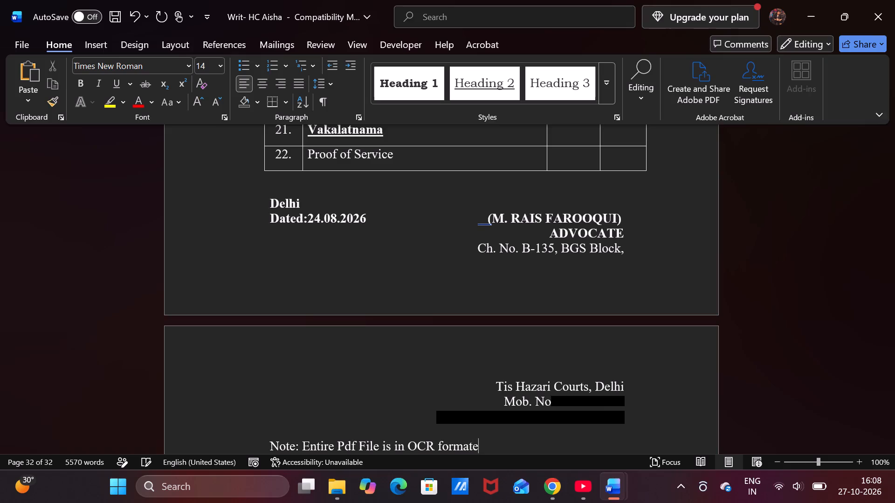
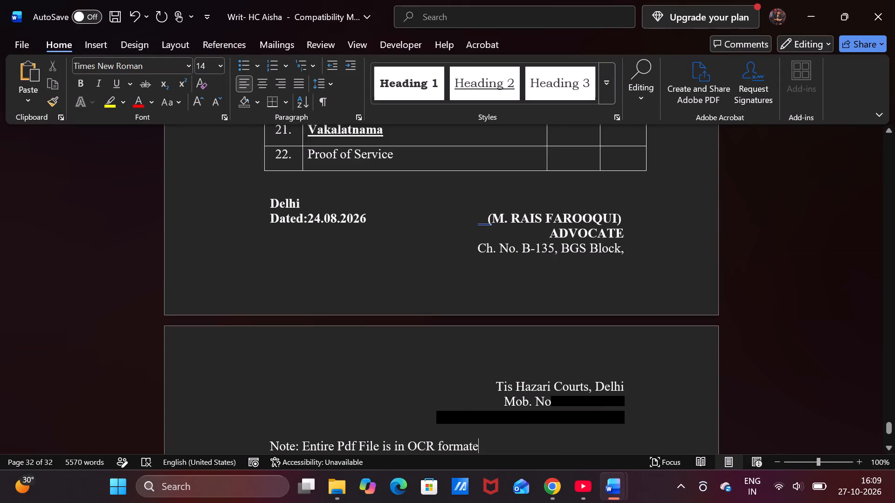
# Review the index table from the Proof of Service row back up to its opening entries, checking the annexures and page numbers.
pyautogui.press('Up')
pyautogui.press('Up')
pyautogui.press('Up')
pyautogui.press('Up')
pyautogui.press('Up')
pyautogui.press('Up')
pyautogui.press('Up')
pyautogui.press('Up')
pyautogui.press('Up')
pyautogui.press('Up')
pyautogui.press('Up')
pyautogui.press('Up')
pyautogui.press('Up')
pyautogui.press('Up')
pyautogui.press('Up')
pyautogui.press('Up')
pyautogui.press('Up')
pyautogui.press('Up')
pyautogui.press('Up')
pyautogui.press('Up')
pyautogui.press('Up')
pyautogui.press('Up')
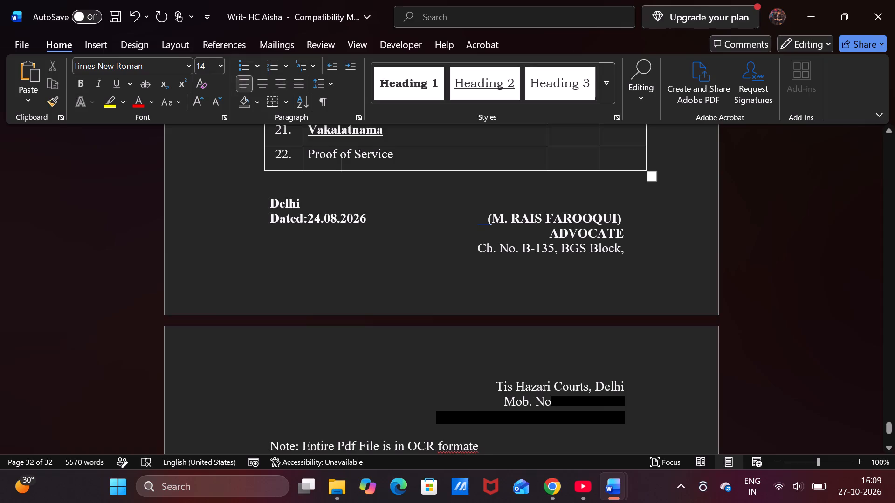
pyautogui.press('Up')
pyautogui.press('Up')
pyautogui.press('Up')
pyautogui.press('Up')
pyautogui.press('Up')
pyautogui.press('Up')
pyautogui.press('Up')
pyautogui.press('Up')
pyautogui.press('Up')
pyautogui.press('Up')
pyautogui.press('Up')
pyautogui.press('Up')
pyautogui.press('Up')
pyautogui.press('Up')
pyautogui.press('Up')
pyautogui.press('Up')
pyautogui.press('Up')
pyautogui.press('Up')
pyautogui.press('Up')
pyautogui.press('Up')
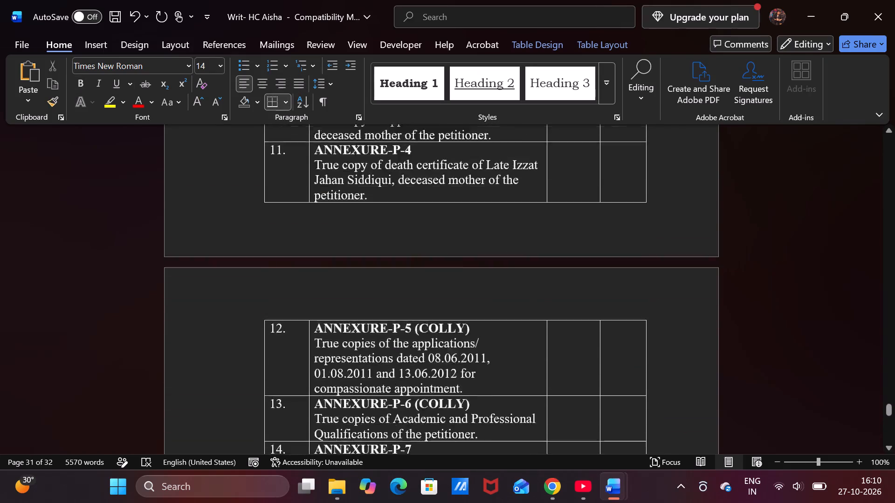
pyautogui.press('Up')
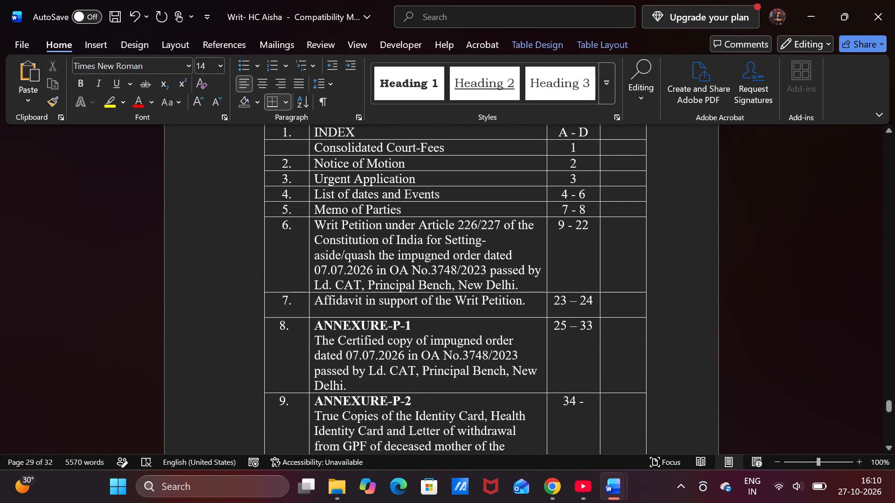
# Enter the serial number "2." for the Consolidated Court-Fees row of the index table.
pyautogui.press('Down')
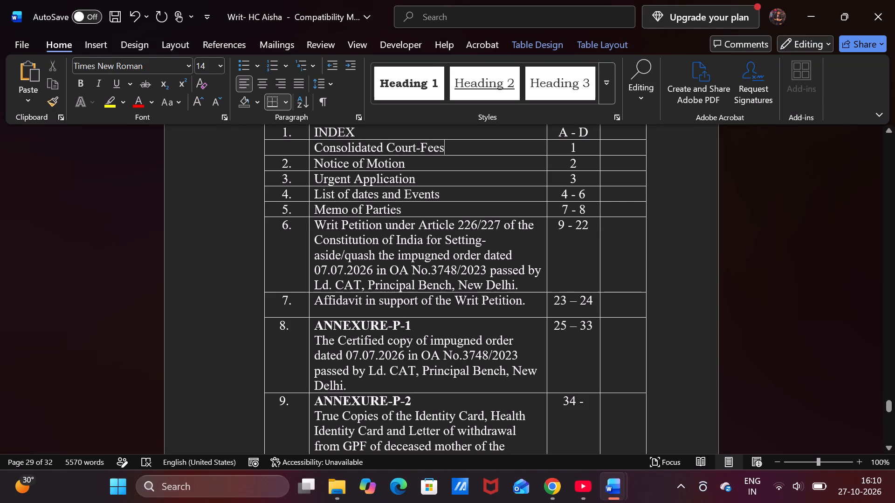
pyautogui.click(290, 143)
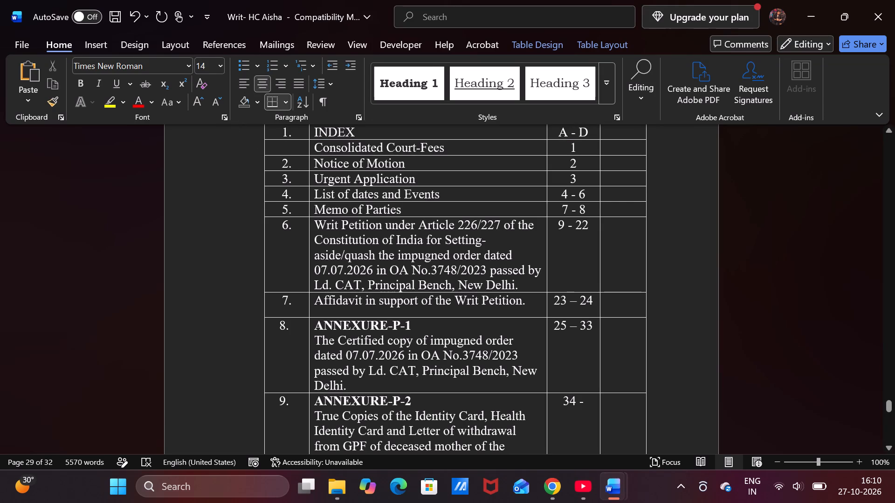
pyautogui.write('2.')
# Renumber the index rows from Notice of Motion through Memo of Parties consecutively as 3 to 6.
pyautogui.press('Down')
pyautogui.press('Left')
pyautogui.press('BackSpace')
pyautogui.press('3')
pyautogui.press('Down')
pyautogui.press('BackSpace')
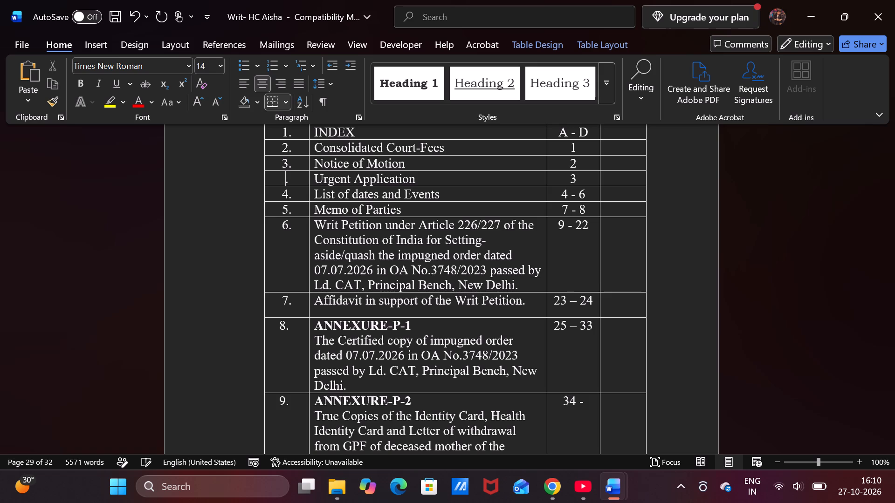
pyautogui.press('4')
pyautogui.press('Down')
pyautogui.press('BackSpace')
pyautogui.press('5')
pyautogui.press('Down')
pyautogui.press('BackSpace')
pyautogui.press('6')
# Renumber the Writ Petition, Affidavit and ANNEXURE-P-1 rows as 7, 8 and 9.
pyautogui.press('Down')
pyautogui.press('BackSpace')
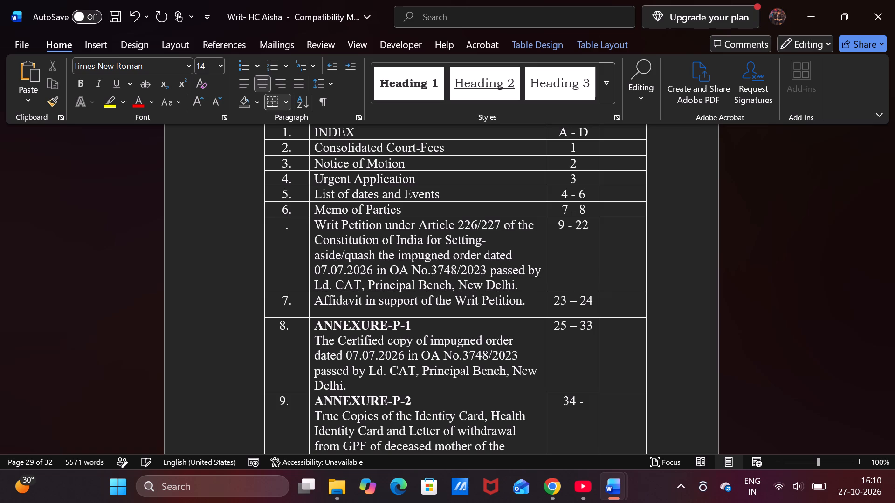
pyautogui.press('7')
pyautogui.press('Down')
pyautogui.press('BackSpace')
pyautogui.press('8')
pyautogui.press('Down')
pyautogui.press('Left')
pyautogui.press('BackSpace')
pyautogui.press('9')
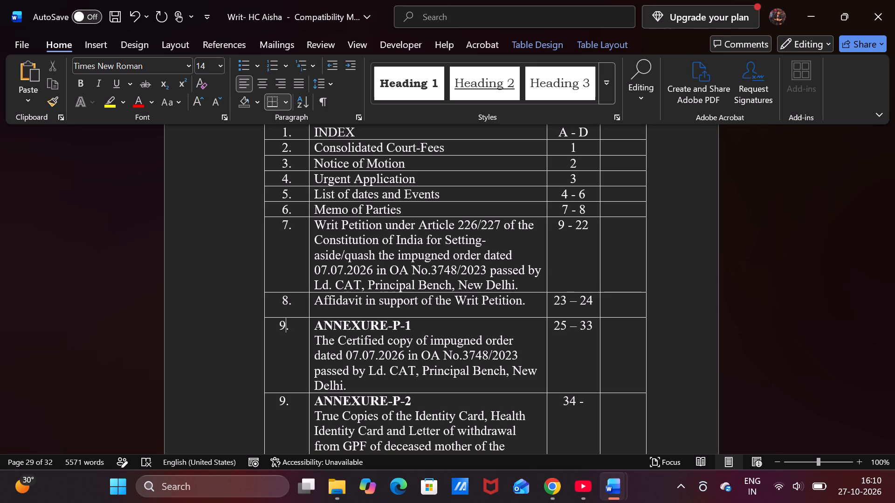
# Centre the serial numbers from the ANNEXURE-P-1 row down to the "INDEX OF OA No. 3748/2023" row.
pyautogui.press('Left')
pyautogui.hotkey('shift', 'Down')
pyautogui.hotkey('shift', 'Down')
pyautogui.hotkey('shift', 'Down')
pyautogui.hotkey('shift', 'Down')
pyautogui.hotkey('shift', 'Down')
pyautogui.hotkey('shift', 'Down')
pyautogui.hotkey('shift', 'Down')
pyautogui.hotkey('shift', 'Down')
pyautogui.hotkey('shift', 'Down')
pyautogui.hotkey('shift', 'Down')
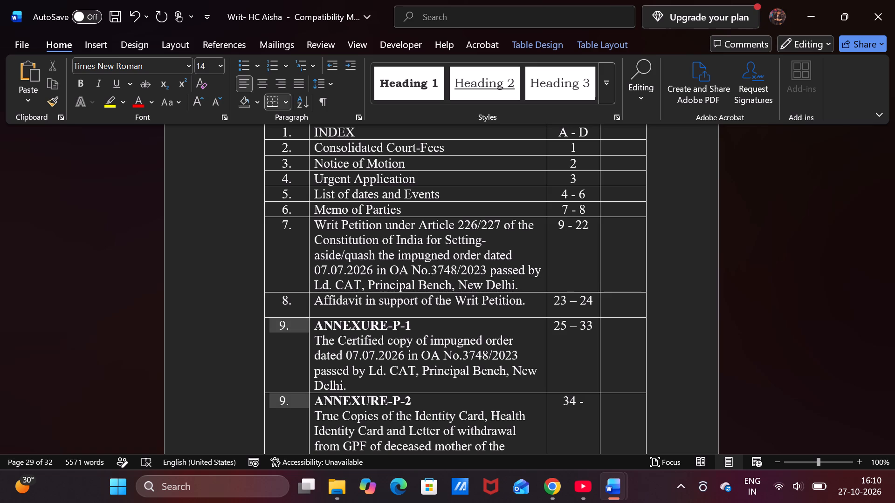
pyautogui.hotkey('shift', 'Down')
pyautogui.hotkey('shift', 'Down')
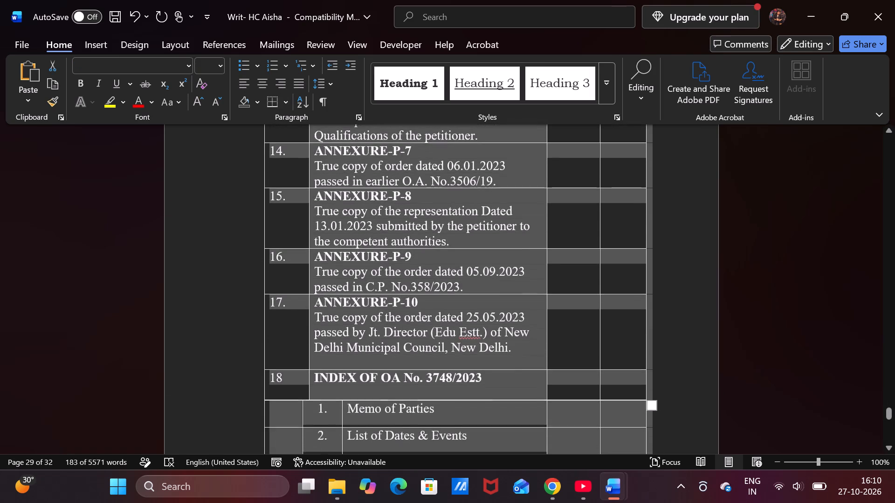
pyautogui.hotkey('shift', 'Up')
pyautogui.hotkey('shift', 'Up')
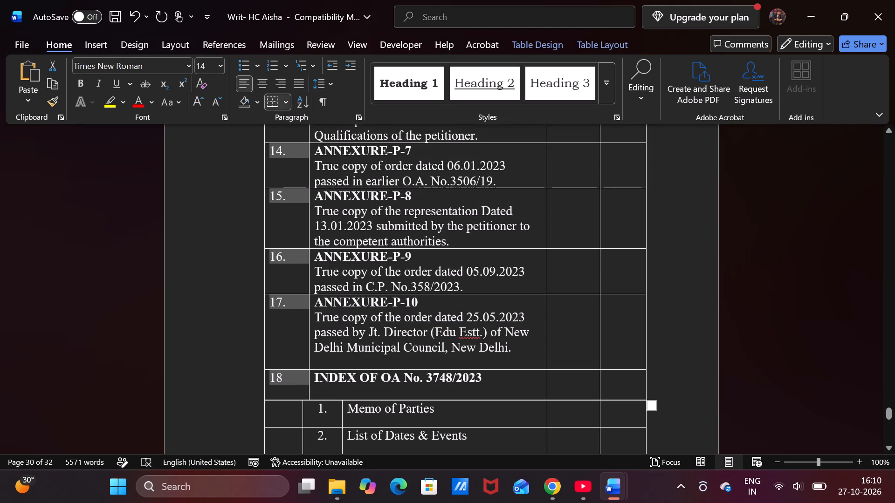
pyautogui.click(262, 82)
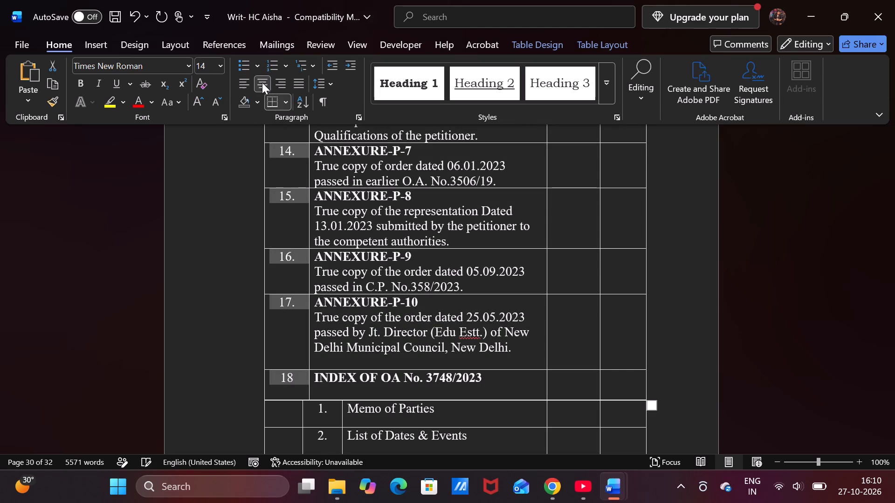
# Change the serial number of the ANNEXURE-P-2 row to 10.
pyautogui.click(289, 223)
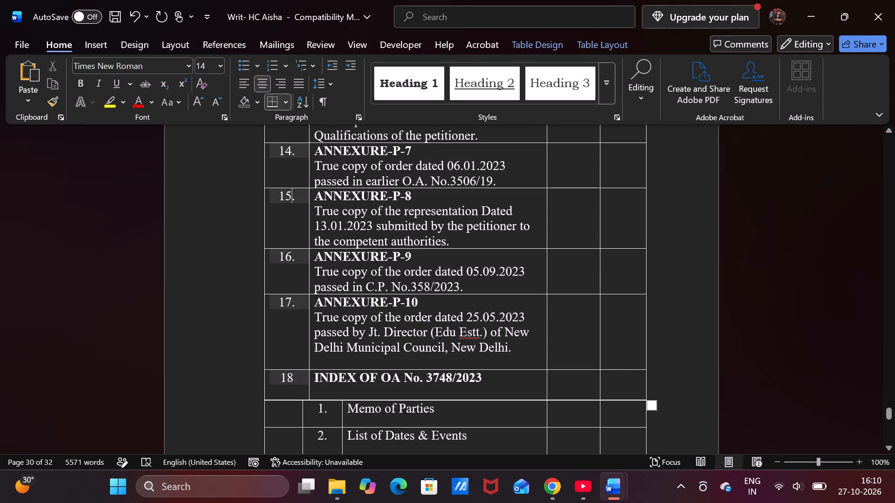
pyautogui.press('Up')
pyautogui.press('Up')
pyautogui.press('Up')
pyautogui.press('Up')
pyautogui.press('Up')
pyautogui.press('Up')
pyautogui.press('Up')
pyautogui.press('Up')
pyautogui.press('Up')
pyautogui.press('Up')
pyautogui.press('Up')
pyautogui.press('Up')
pyautogui.press('Up')
pyautogui.press('Up')
pyautogui.press('Up')
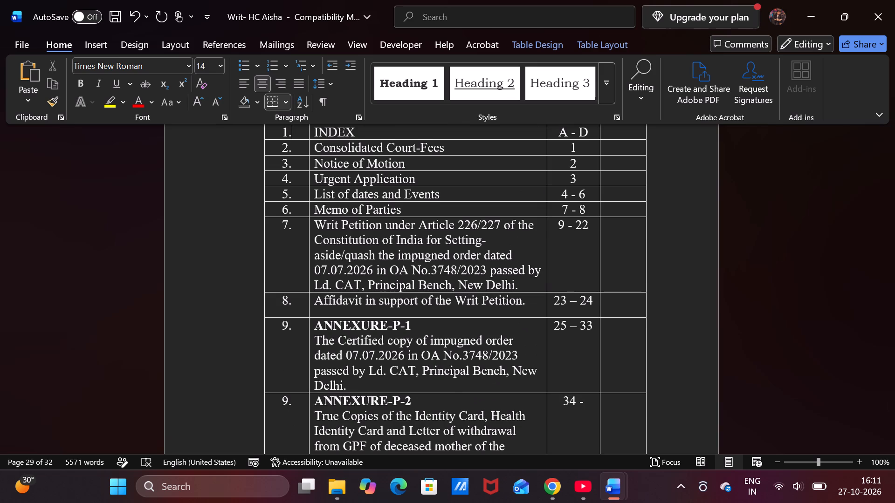
pyautogui.press('Up')
pyautogui.press('Up')
pyautogui.press('Down')
pyautogui.press('Down')
pyautogui.press('Down')
pyautogui.press('Down')
pyautogui.press('Down')
pyautogui.press('Down')
pyautogui.press('Down')
pyautogui.press('Down')
pyautogui.press('Down')
pyautogui.press('Down')
pyautogui.press('Down')
pyautogui.press('Down')
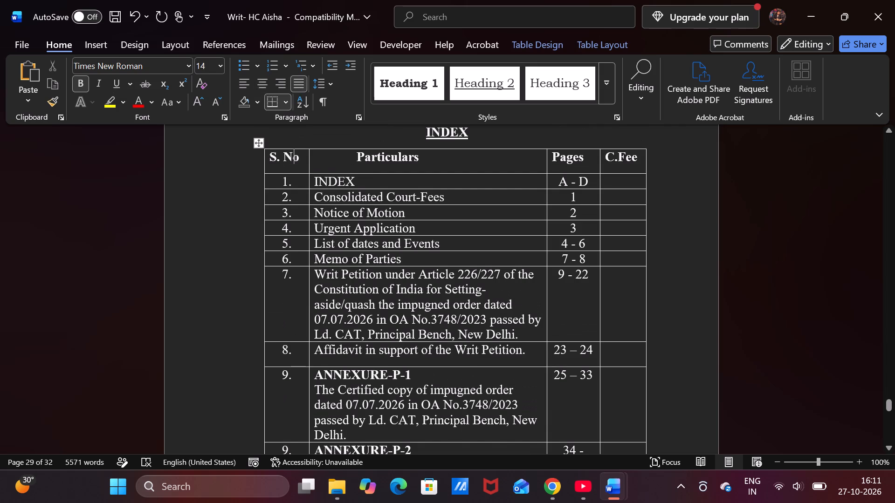
pyautogui.press('Down')
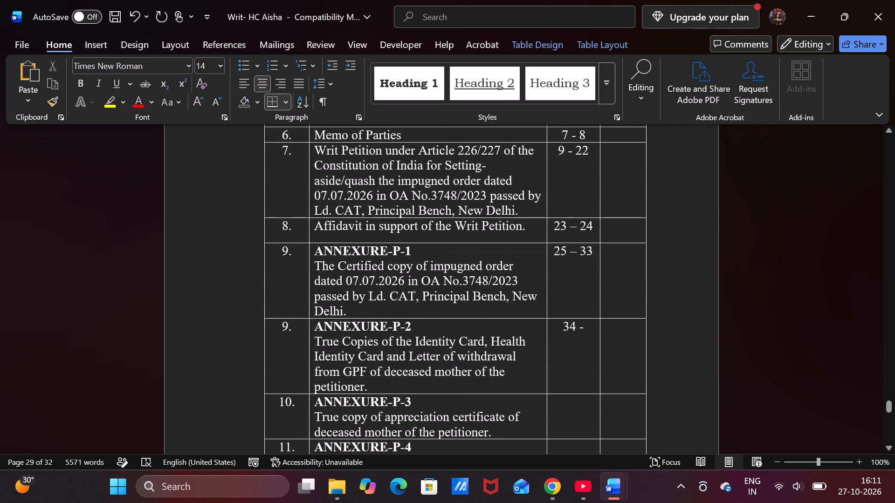
pyautogui.press('Up')
pyautogui.press('Up')
pyautogui.press('Left')
pyautogui.press('BackSpace')
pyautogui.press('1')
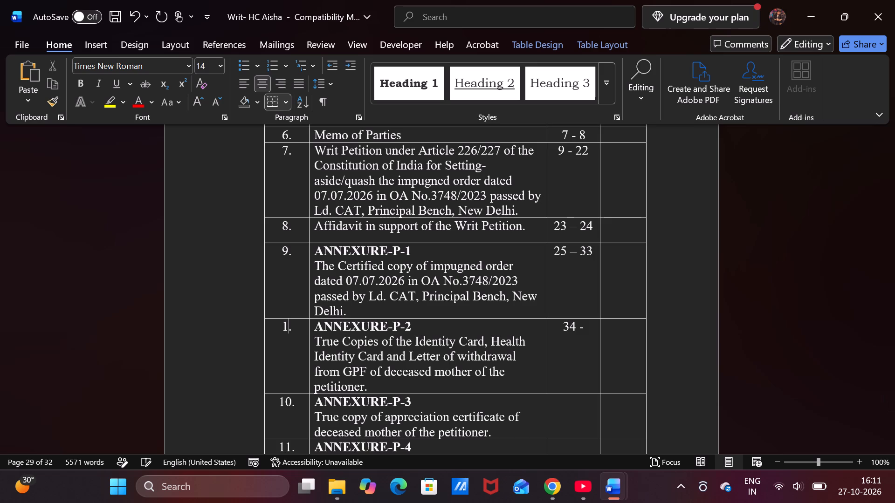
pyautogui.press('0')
# Renumber the rows from ANNEXURE-P-3 through ANNEXURE-P-6 (COLLY) consecutively as 11 to 14.
pyautogui.press('Down')
pyautogui.press('BackSpace')
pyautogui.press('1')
pyautogui.press('Down')
pyautogui.press('BackSpace')
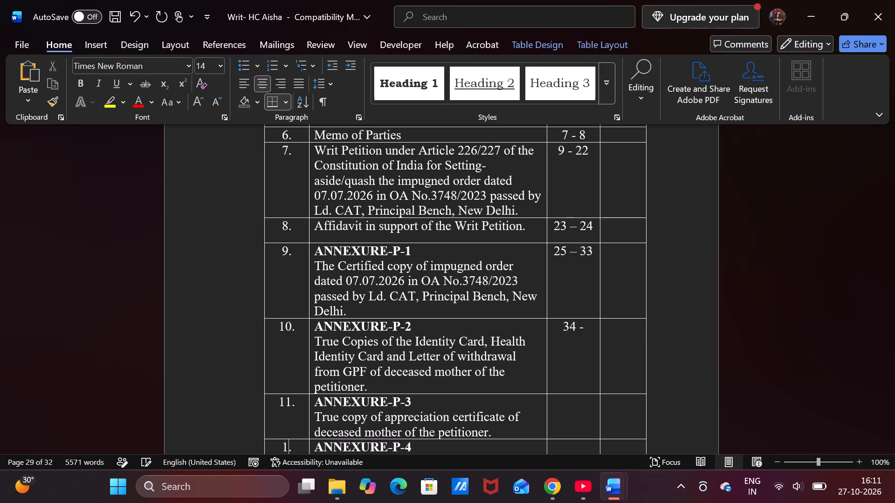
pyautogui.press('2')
pyautogui.press('Down')
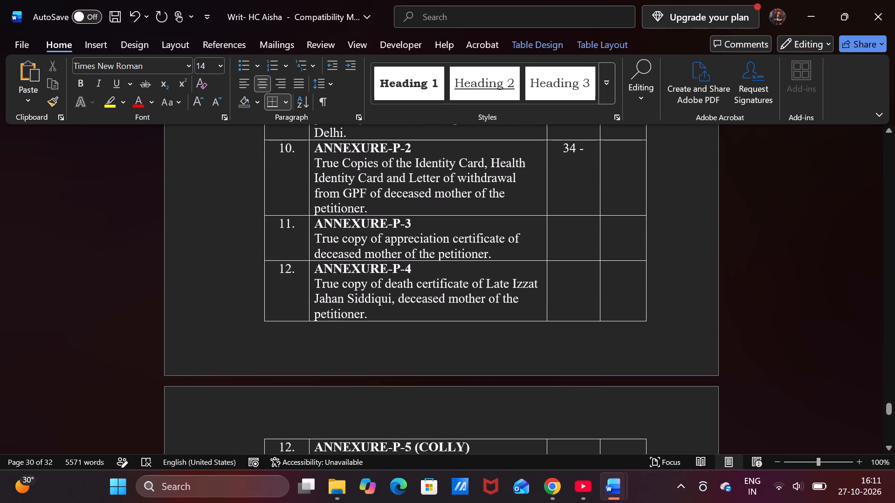
pyautogui.press('BackSpace')
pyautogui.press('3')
pyautogui.press('Down')
pyautogui.press('BackSpace')
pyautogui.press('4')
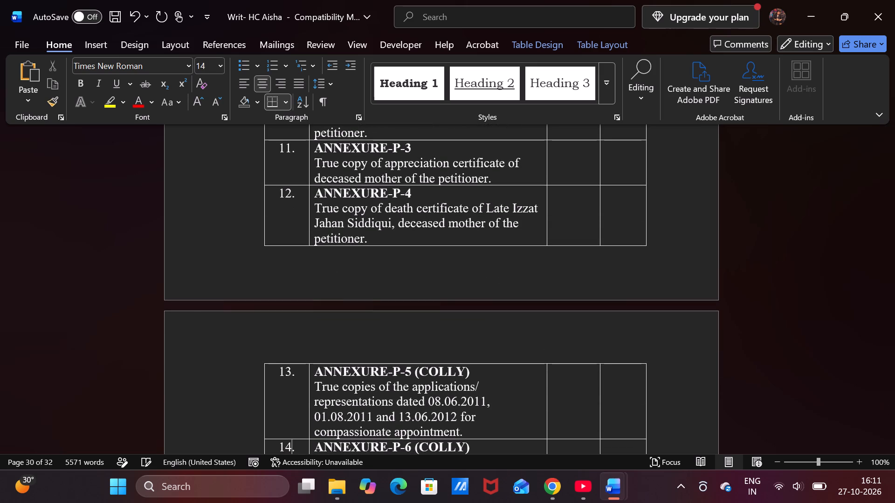
# Renumber the rows from ANNEXURE-P-7 through ANNEXURE-P-10 consecutively as 15 to 18.
pyautogui.press('Down')
pyautogui.press('BackSpace')
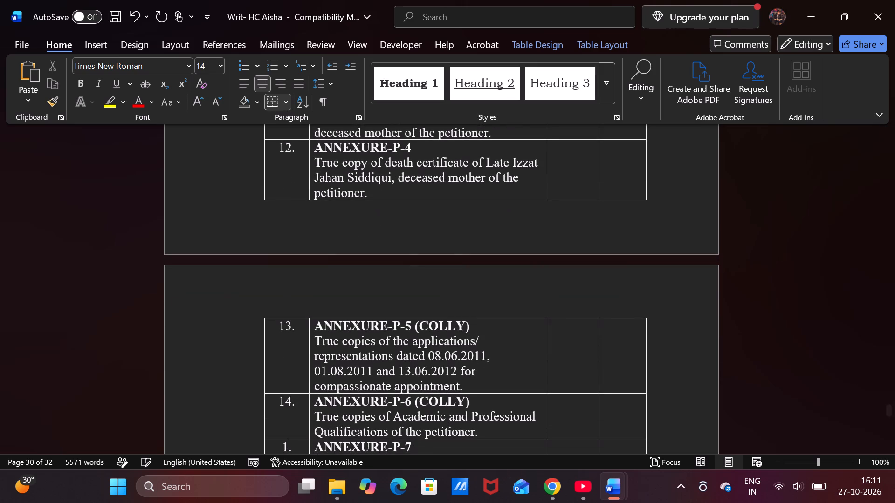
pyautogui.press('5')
pyautogui.press('Down')
pyautogui.press('BackSpace')
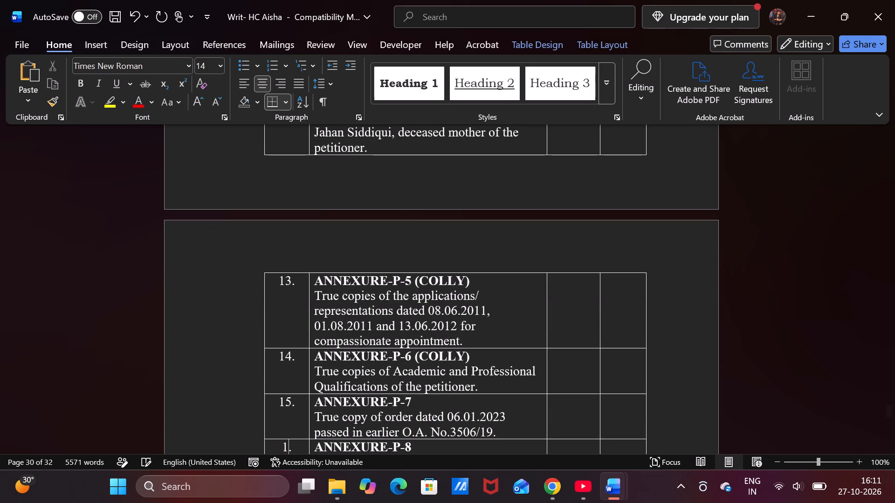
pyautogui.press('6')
pyautogui.press('Down')
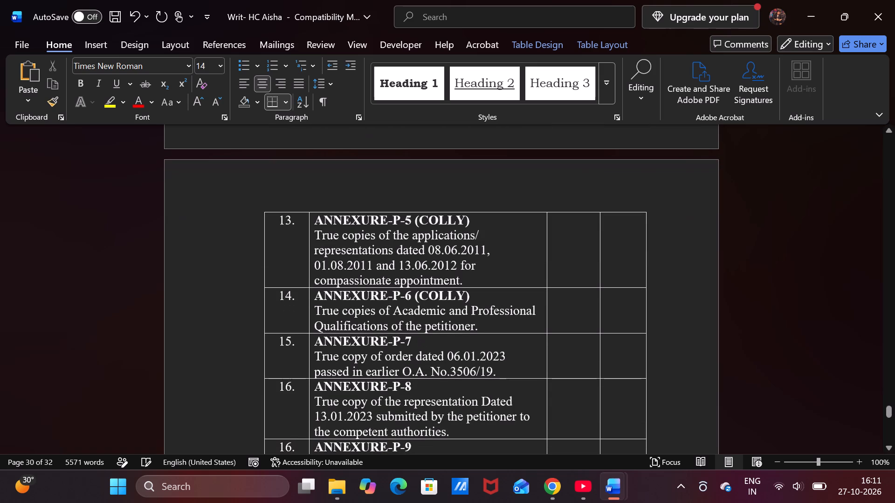
pyautogui.press('BackSpace')
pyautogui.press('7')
pyautogui.press('Down')
pyautogui.press('BackSpace')
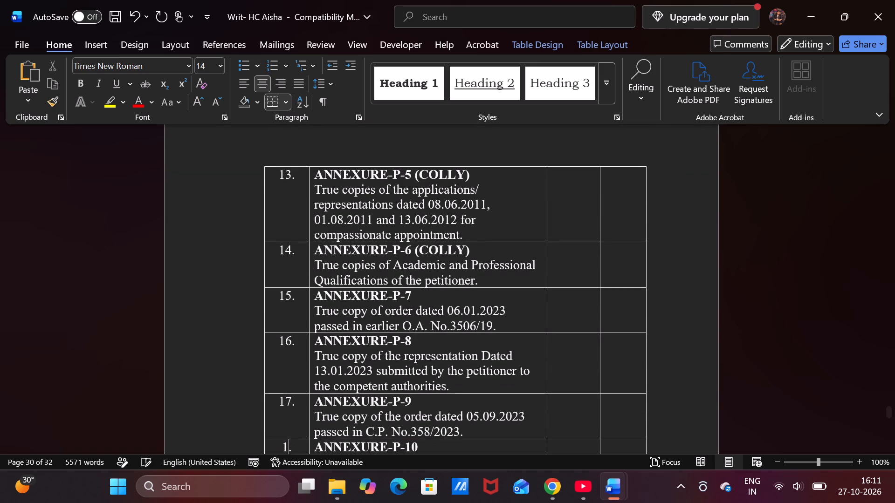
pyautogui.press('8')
# Change the serial number of the "INDEX OF OA No. 3748/2023" row to 19.
pyautogui.press('Down')
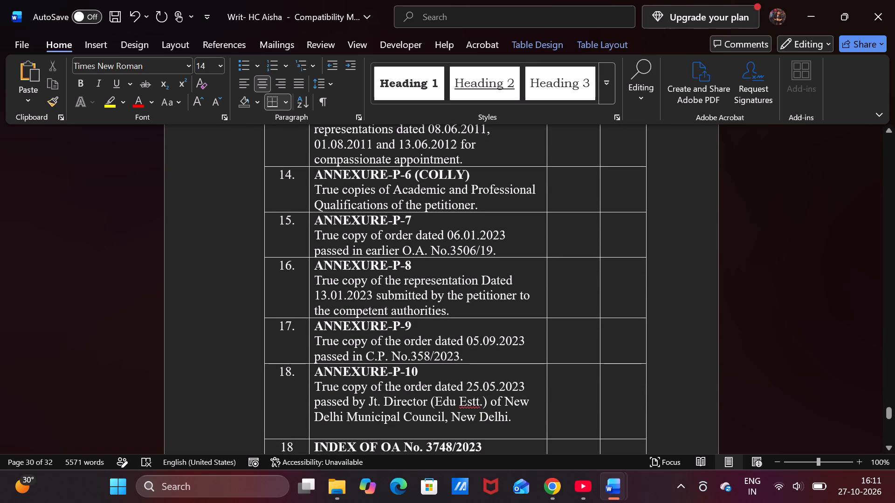
pyautogui.press('BackSpace')
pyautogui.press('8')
pyautogui.press('BackSpace')
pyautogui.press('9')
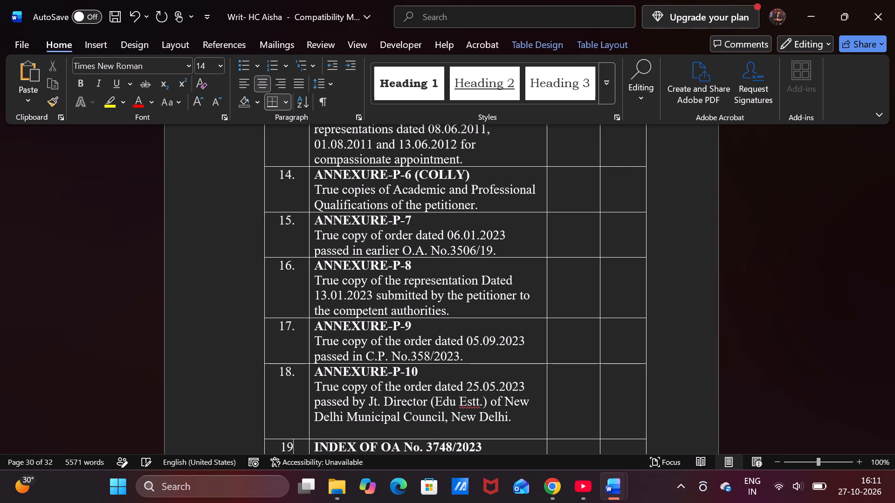
# Renumber the Application U/s 151 C.P.C., Certificate and Vakalatnama rows below the OA sub-index as 20, 21 and 22.
pyautogui.press('Down')
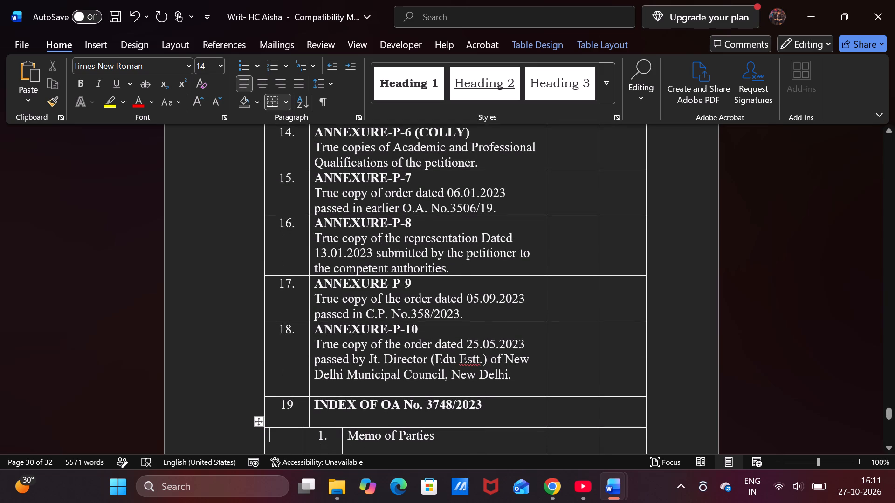
pyautogui.press('Down')
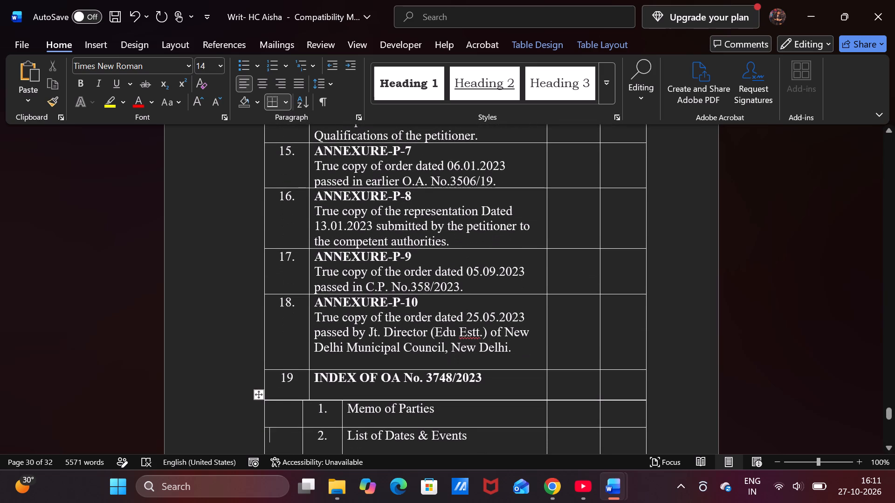
pyautogui.press('Down')
pyautogui.press('Down')
pyautogui.press('Down')
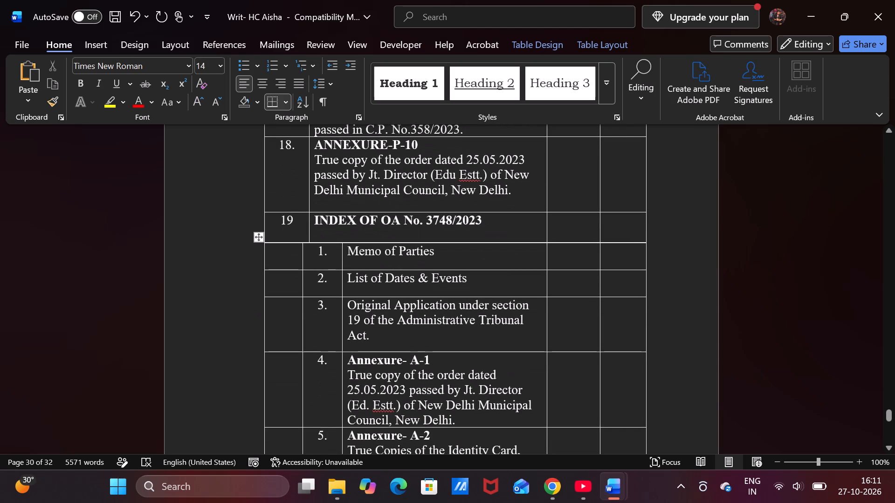
pyautogui.press('Down')
pyautogui.press('Down')
pyautogui.press('Down')
pyautogui.press('Down')
pyautogui.press('Down')
pyautogui.press('Down')
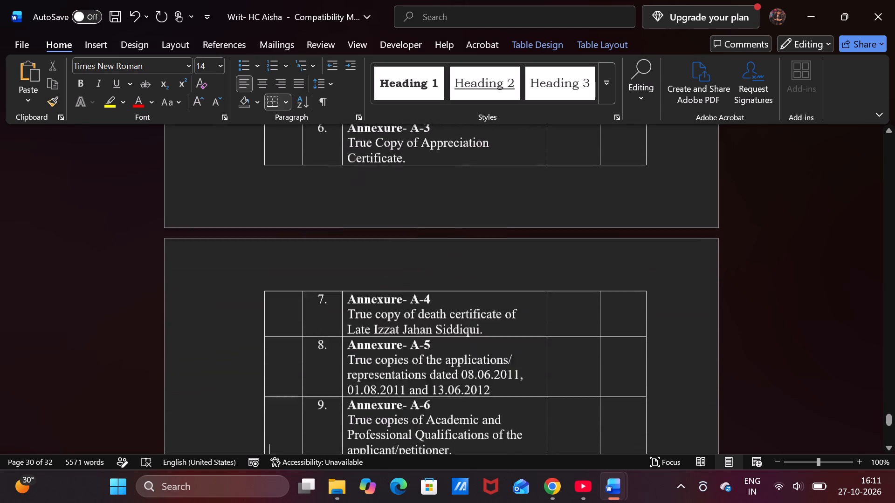
pyautogui.press('Down')
pyautogui.press('Down')
pyautogui.press('Down')
pyautogui.press('Down')
pyautogui.press('Down')
pyautogui.press('Down')
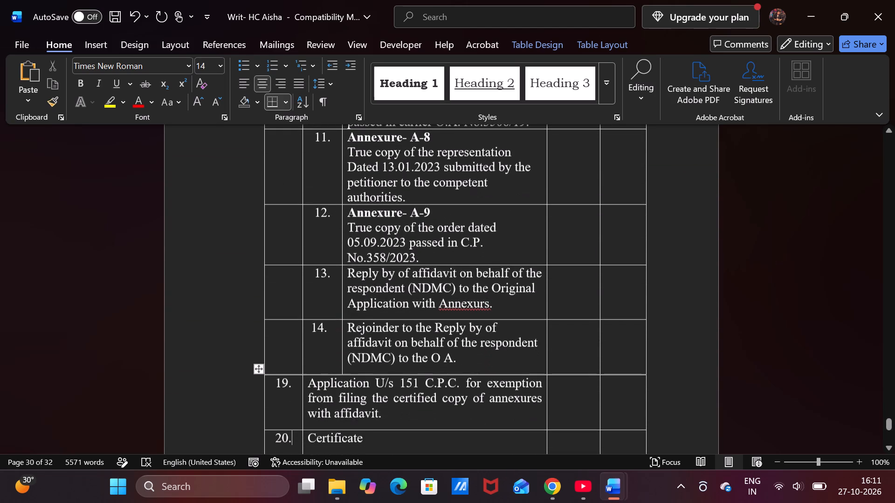
pyautogui.press('Up')
pyautogui.press('Left')
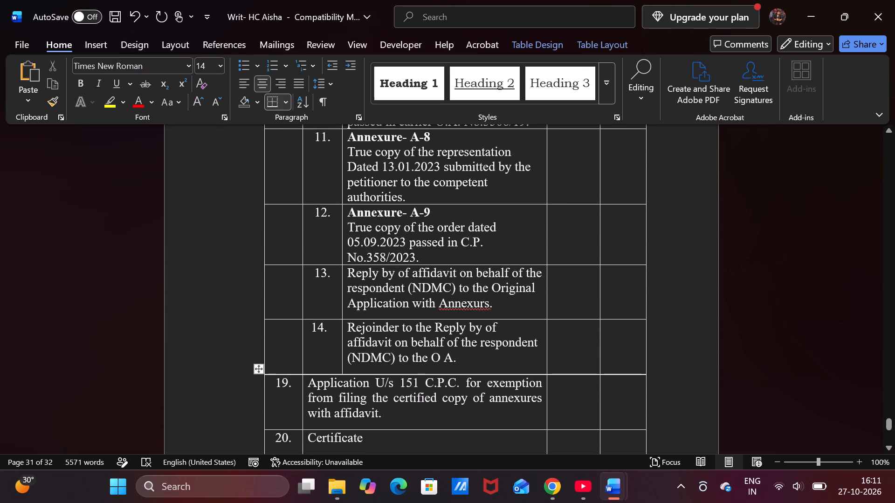
pyautogui.press('BackSpace')
pyautogui.press('BackSpace')
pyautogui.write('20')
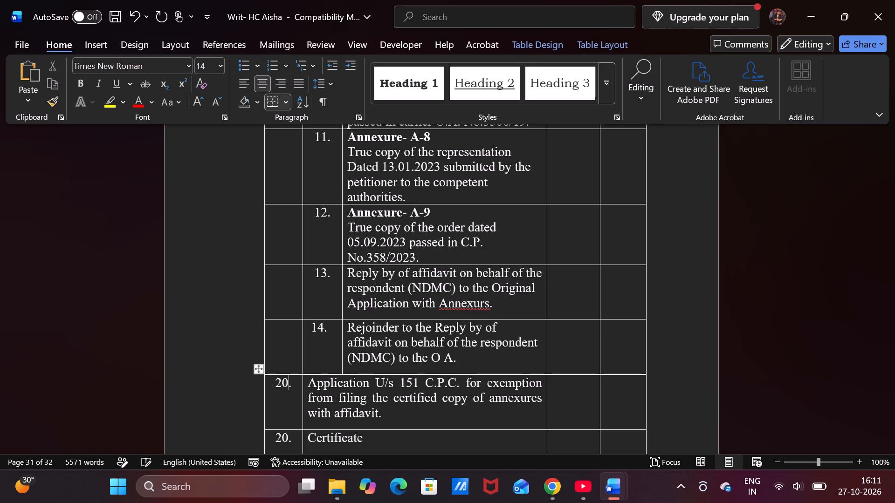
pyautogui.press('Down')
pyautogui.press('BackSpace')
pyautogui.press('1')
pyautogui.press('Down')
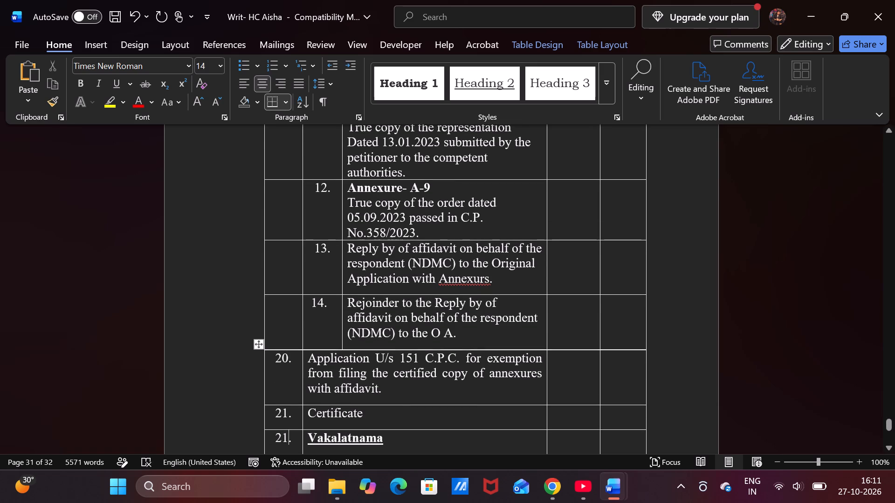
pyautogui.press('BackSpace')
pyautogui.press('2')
# Save the writ petition document.
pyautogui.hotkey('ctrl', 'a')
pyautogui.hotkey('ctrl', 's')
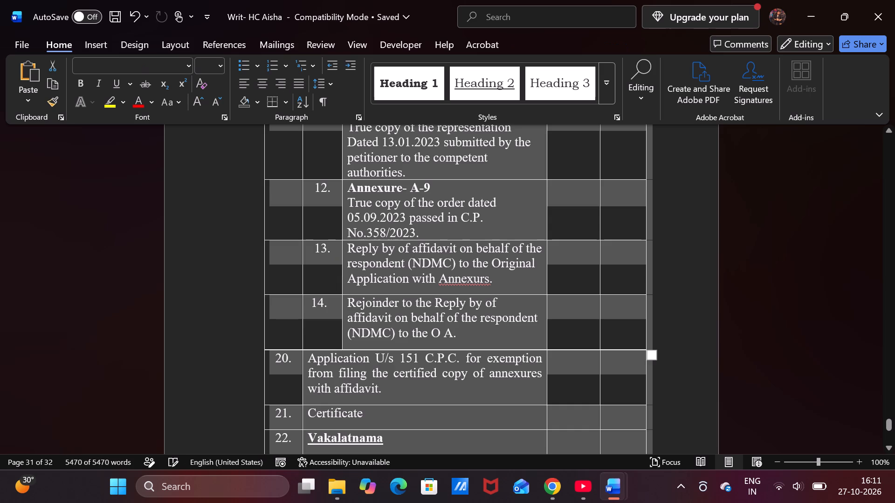
pyautogui.click(389, 442)
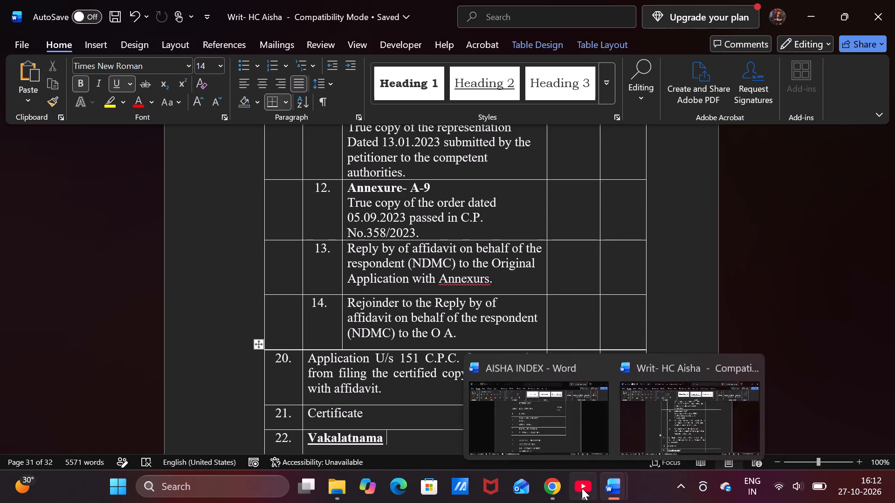
pyautogui.click(552, 483)
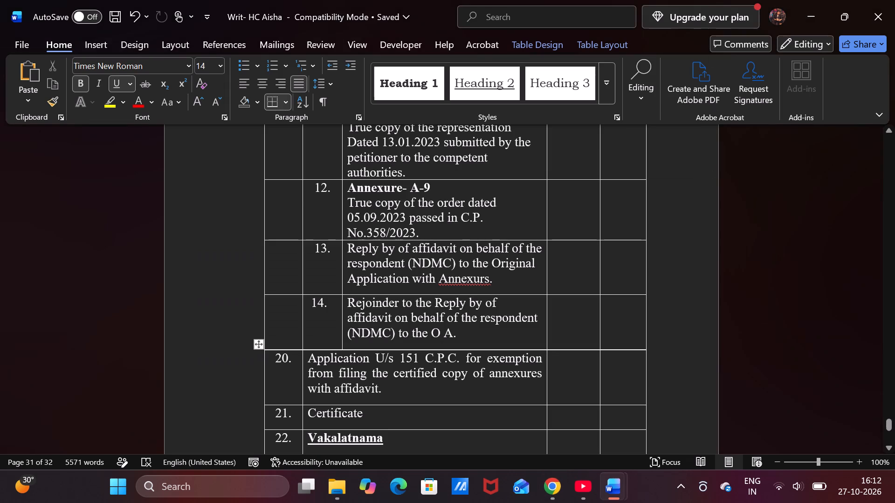
pyautogui.hotkey('ctrl', 's')
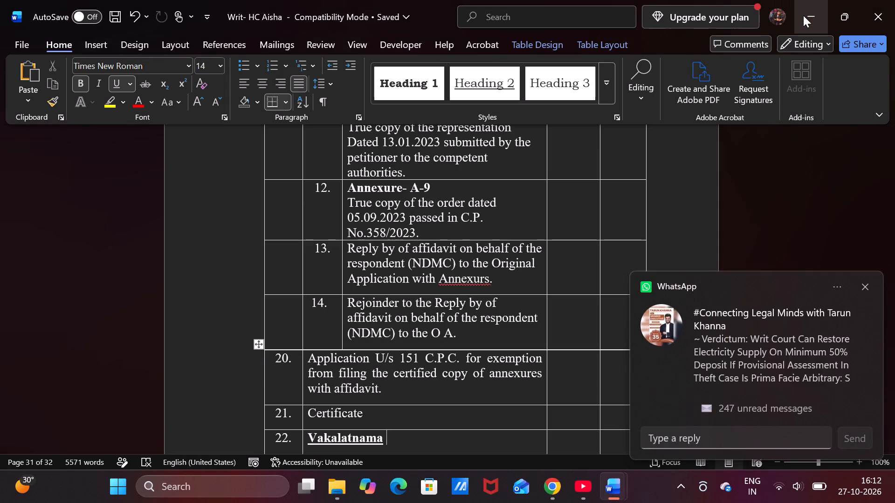
# Open the "AISHA VERSUS MCD" PDF from the desktop.
pyautogui.click(803, 15)
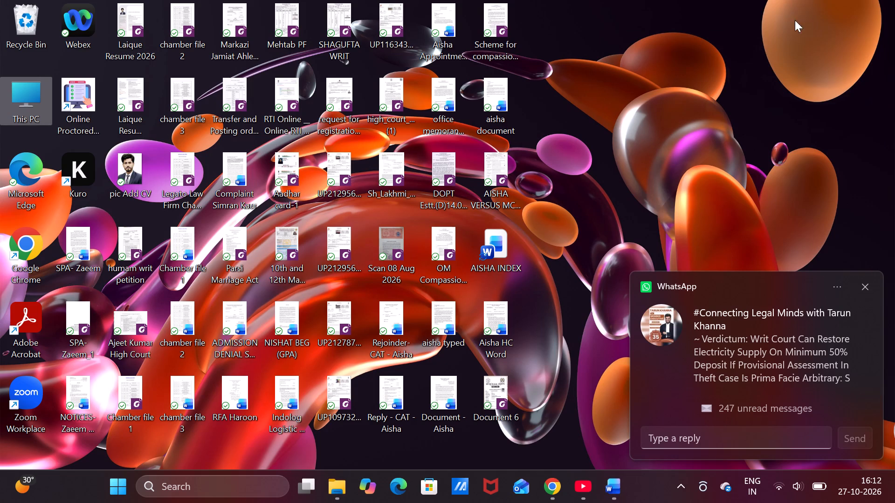
pyautogui.doubleClick(504, 186)
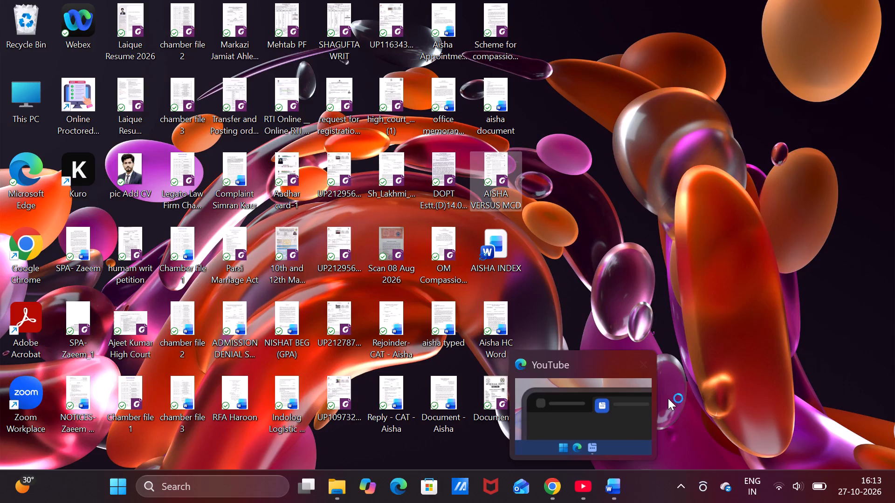
pyautogui.click(641, 369)
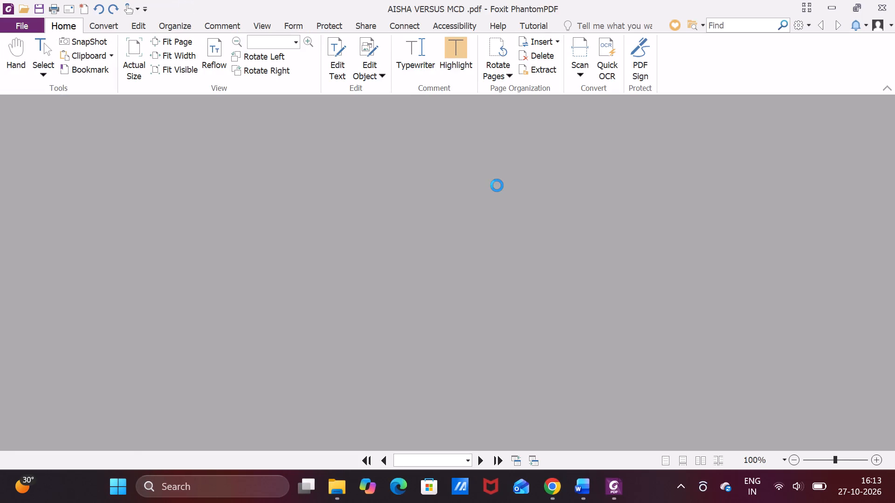
# Go to the INDEX bookmark and examine the index's last rows, signature block and closing note in the PDF.
pyautogui.click(69, 174)
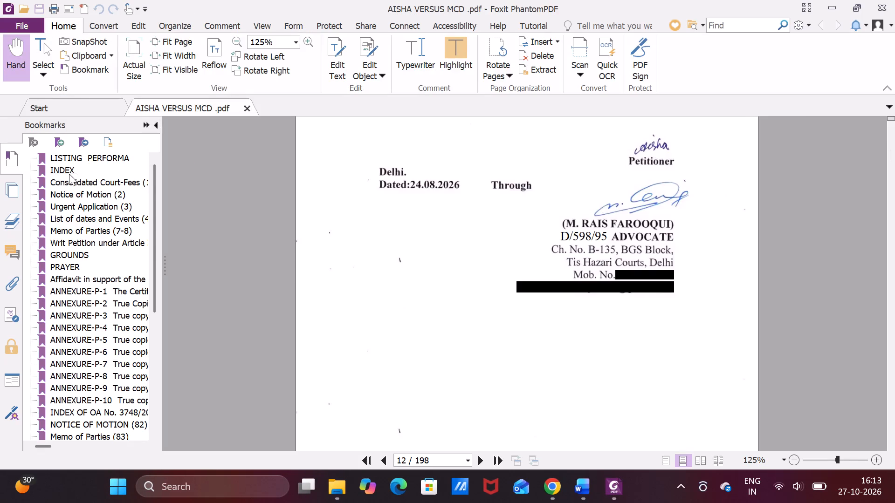
pyautogui.click(324, 266)
pyautogui.press('Down')
pyautogui.press('Down')
pyautogui.press('Down')
pyautogui.press('Down')
pyautogui.press('Down')
pyautogui.press('Down')
pyautogui.press('Down')
pyautogui.press('Down')
pyautogui.press('Down')
pyautogui.press('Down')
pyautogui.press('Down')
pyautogui.press('Down')
pyautogui.press('Down')
pyautogui.press('Down')
pyautogui.press('Down')
pyautogui.press('Down')
pyautogui.press('Down')
pyautogui.press('Down')
pyautogui.press('Down')
pyautogui.press('Down')
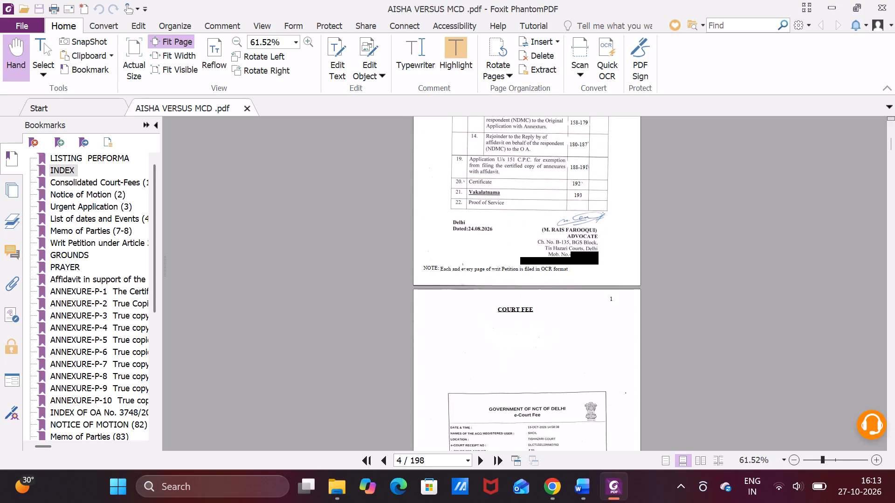
pyautogui.keyDown('ctrl'); pyautogui.scroll(4, 498, 251); pyautogui.keyUp('ctrl')
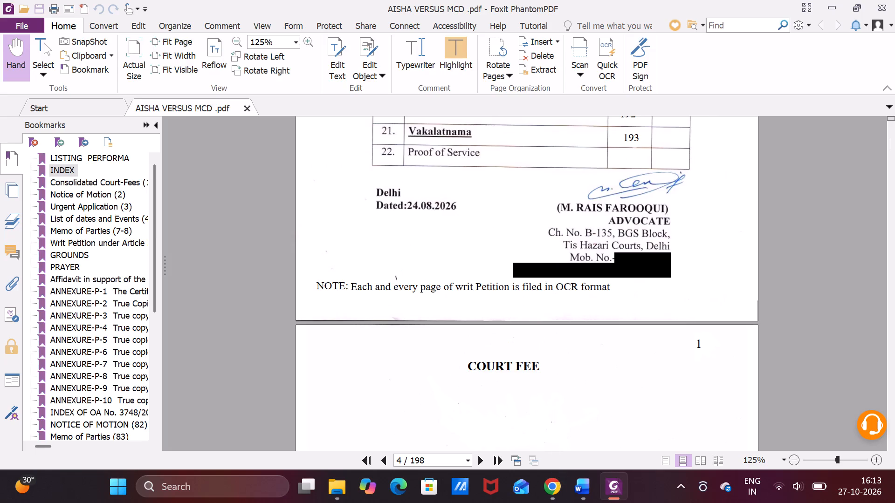
# Switch to Chrome and review the list of defects for the W.P.(C) AISHA Vs NEW DELHI MUNICIPAL COUNCIL on the e-filing site.
pyautogui.click(546, 423)
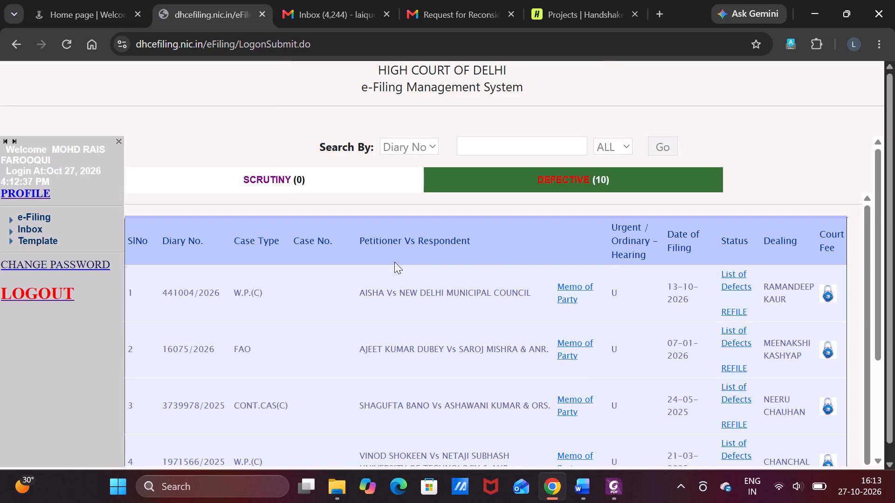
pyautogui.click(733, 275)
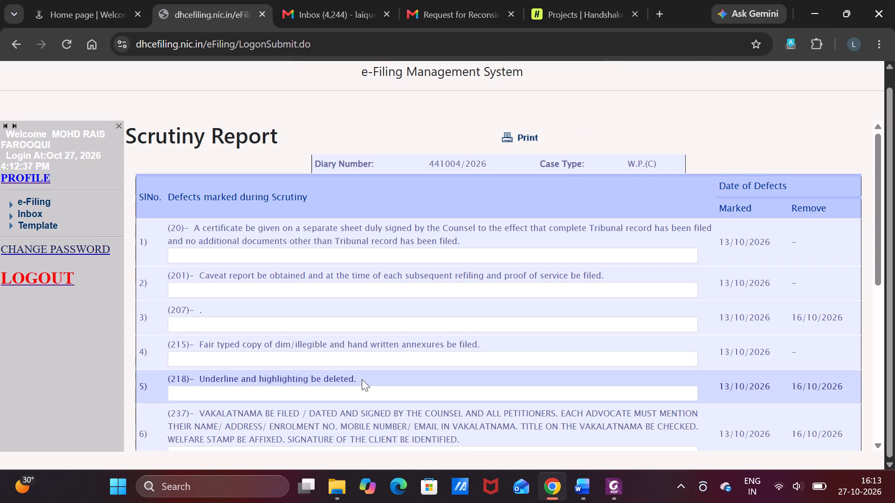
pyautogui.press('Down')
pyautogui.press('Down')
pyautogui.press('Down')
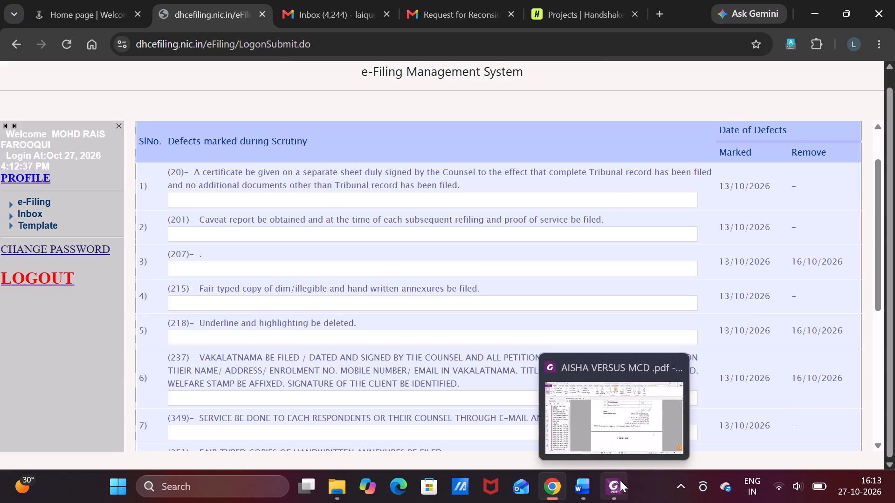
# Switch back to the AISHA VERSUS MCD PDF, go to the ANNEXURE-P-2 bookmark and examine the scanned identity card pages.
pyautogui.click(623, 443)
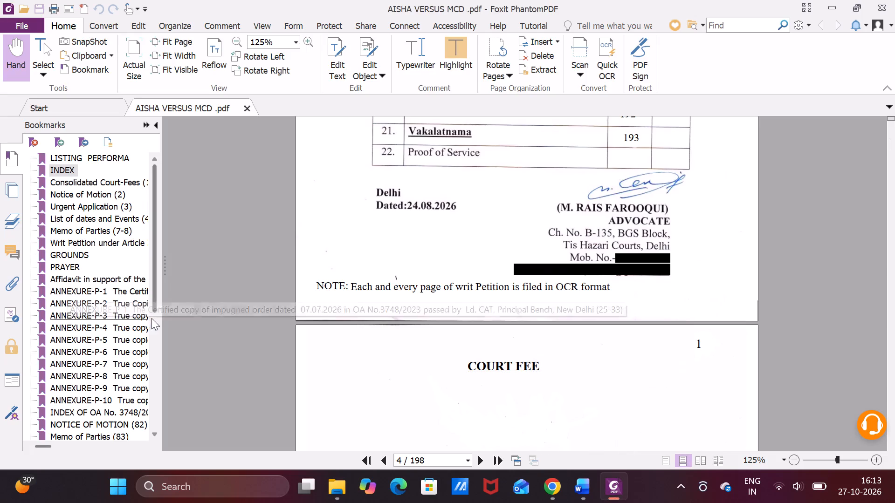
pyautogui.click(137, 303)
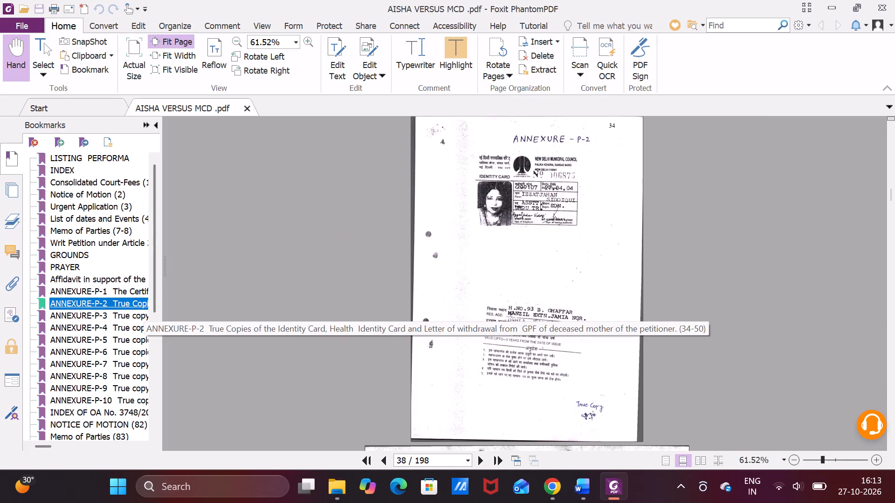
pyautogui.click(475, 291)
pyautogui.keyDown('ctrl'); pyautogui.scroll(5, 604, 402); pyautogui.keyUp('ctrl')
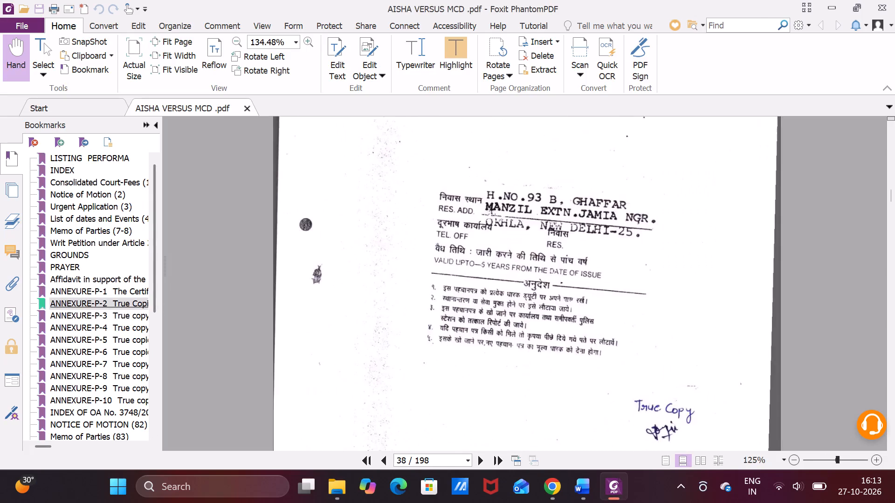
pyautogui.keyDown('ctrl'); pyautogui.scroll(-2, 604, 402); pyautogui.keyUp('ctrl')
pyautogui.press('Down')
pyautogui.keyDown('ctrl'); pyautogui.scroll(-1, 604, 402); pyautogui.keyUp('ctrl')
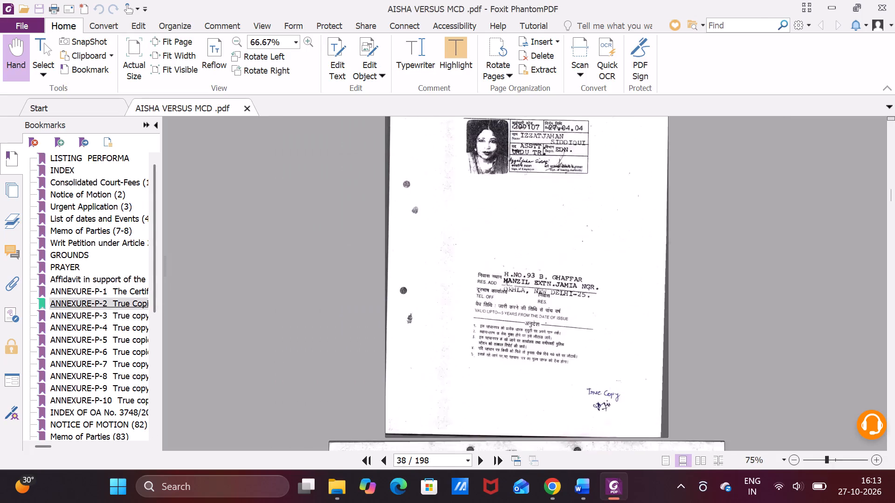
pyautogui.keyDown('ctrl'); pyautogui.scroll(-1, 604, 402); pyautogui.keyUp('ctrl')
pyautogui.press('Down')
pyautogui.press('Down')
pyautogui.press('Down')
pyautogui.press('Down')
pyautogui.press('Down')
pyautogui.press('Down')
pyautogui.press('Down')
pyautogui.press('Down')
pyautogui.press('Down')
pyautogui.press('Down')
pyautogui.press('Down')
pyautogui.press('Down')
pyautogui.press('Down')
pyautogui.press('Down')
pyautogui.press('Down')
pyautogui.press('Down')
pyautogui.press('Down')
pyautogui.press('Down')
pyautogui.press('Down')
pyautogui.press('Down')
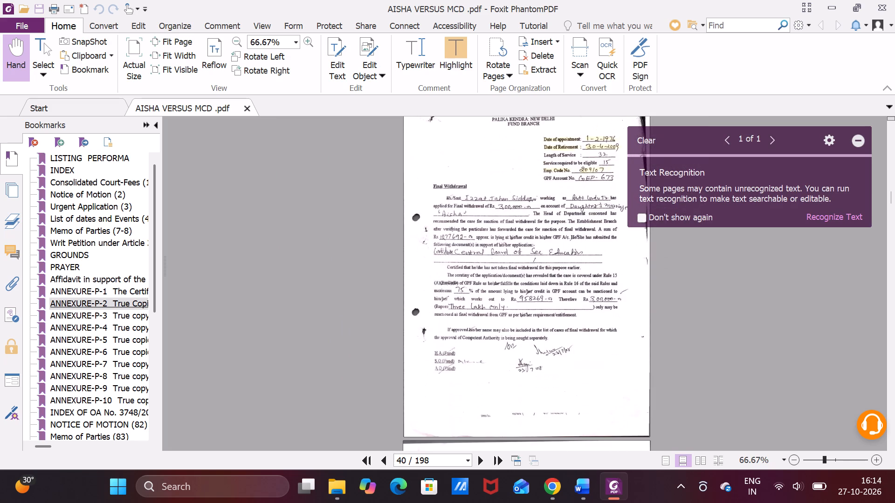
# Examine the handwritten Final Withdrawal letter in Annexure P-2 and the typed copy on the page after it.
pyautogui.keyDown('ctrl'); pyautogui.scroll(4, 565, 333); pyautogui.keyUp('ctrl')
pyautogui.keyDown('ctrl'); pyautogui.scroll(-2, 565, 333); pyautogui.keyUp('ctrl')
pyautogui.press('Up')
pyautogui.press('Up')
pyautogui.press('Up')
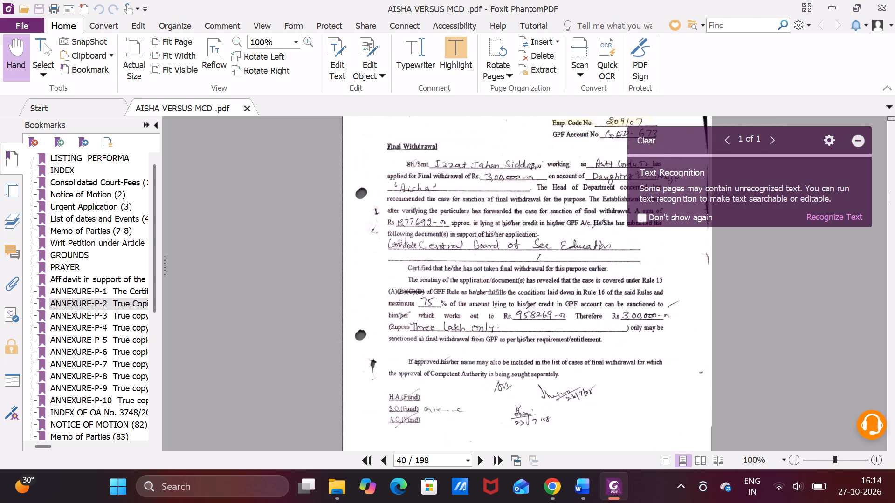
pyautogui.press('Down')
pyautogui.press('Down')
pyautogui.press('Down')
pyautogui.press('Down')
pyautogui.press('Down')
pyautogui.press('Down')
pyautogui.press('Down')
pyautogui.press('Down')
pyautogui.press('Down')
pyautogui.press('Down')
pyautogui.press('Down')
pyautogui.press('Down')
pyautogui.press('Down')
pyautogui.press('Down')
pyautogui.press('Down')
pyautogui.press('Down')
pyautogui.press('Down')
pyautogui.press('Down')
pyautogui.press('Down')
pyautogui.press('Down')
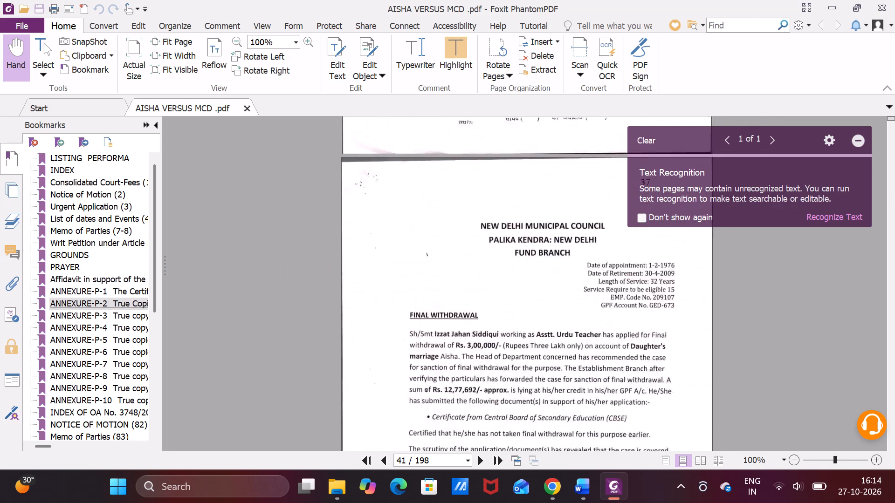
pyautogui.press('Down')
pyautogui.press('Down')
pyautogui.press('Down')
pyautogui.press('Down')
pyautogui.press('Down')
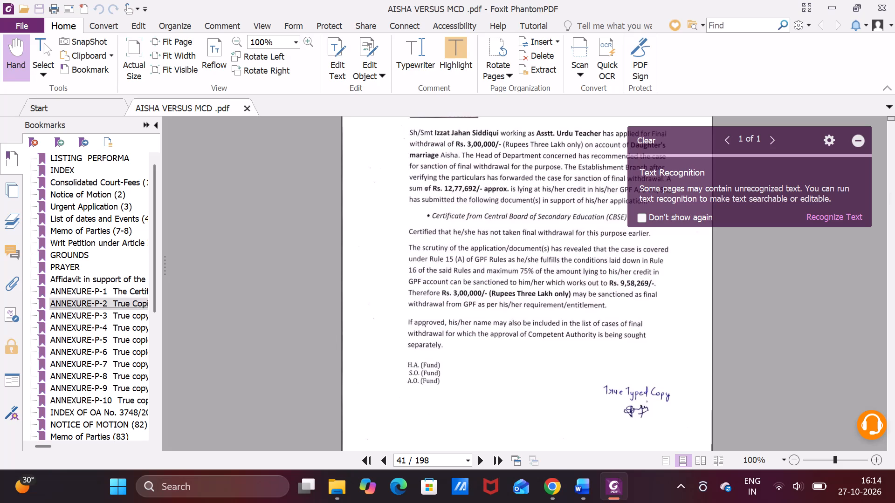
# Switch to Chrome and review the remaining scrutiny defects and the Information of Any other Defects descriptions.
pyautogui.click(562, 433)
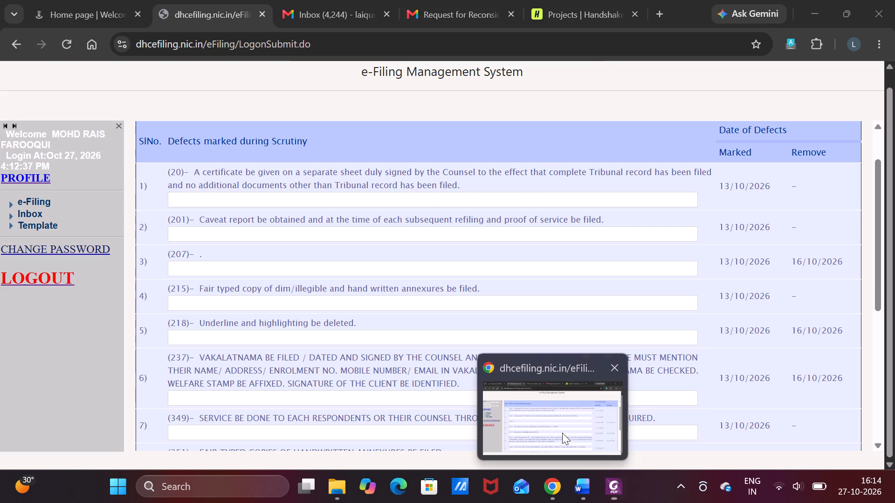
pyautogui.press('Down')
pyautogui.press('Down')
pyautogui.press('Down')
pyautogui.press('Down')
pyautogui.press('Down')
pyautogui.press('Down')
pyautogui.press('Down')
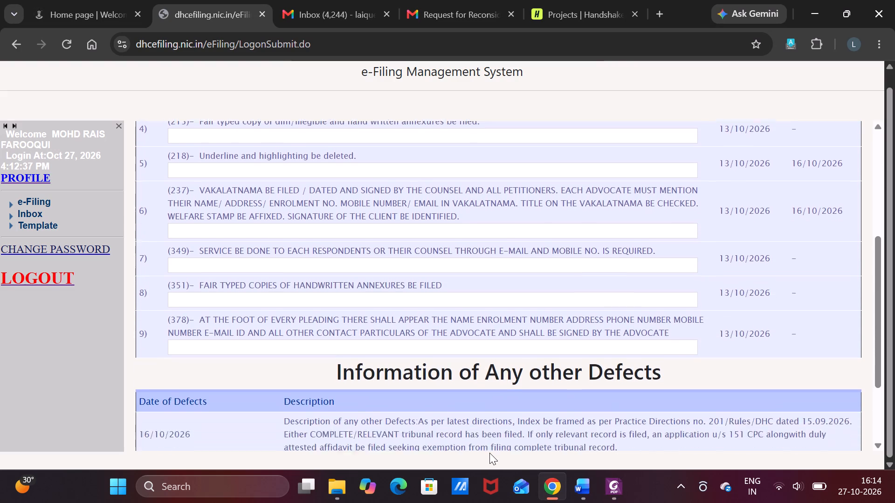
pyautogui.press('Down')
pyautogui.press('Down')
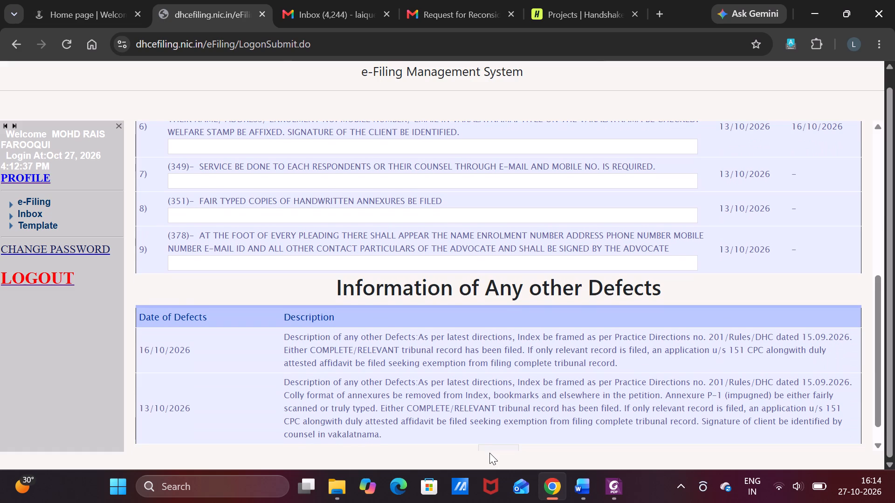
pyautogui.press('Down')
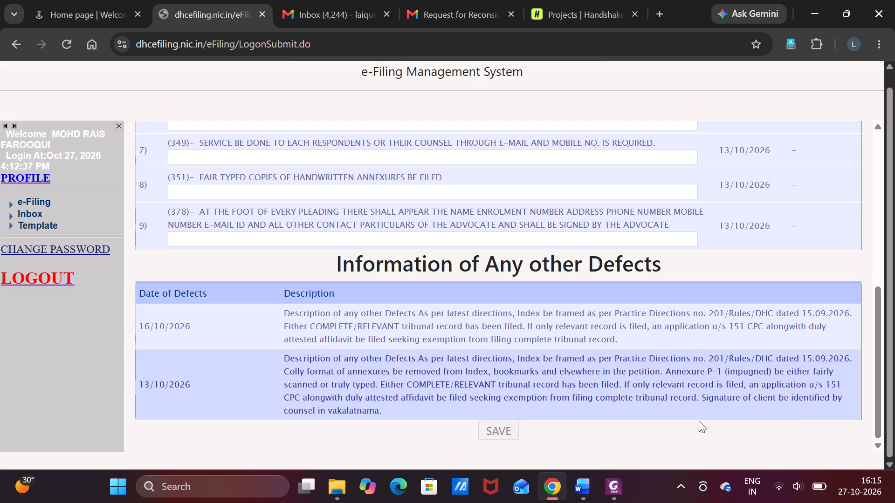
# Return to the PDF, go to the Application U/s 151 C.P.C. bookmark and examine its grounds, prayer and signature block.
pyautogui.click(614, 444)
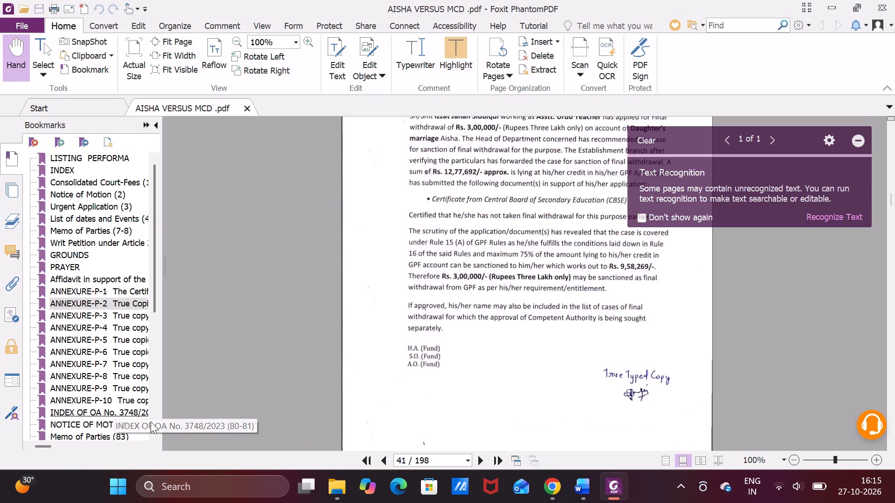
pyautogui.doubleClick(157, 427)
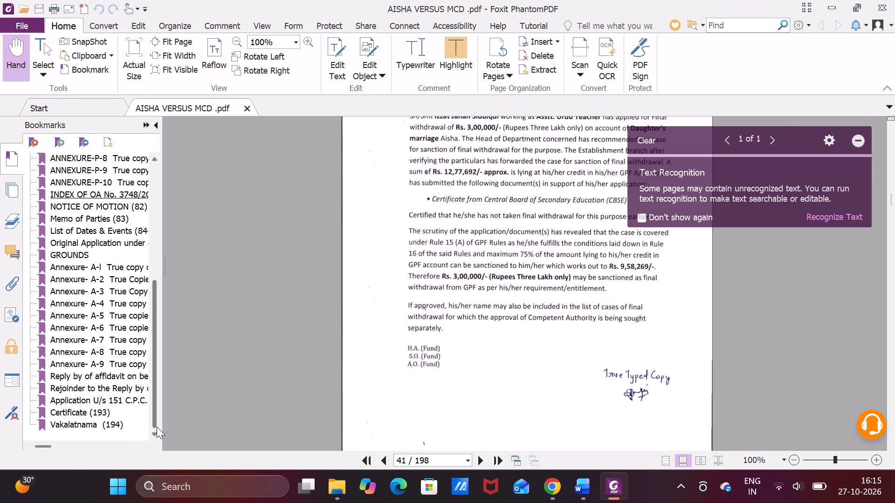
pyautogui.click(117, 399)
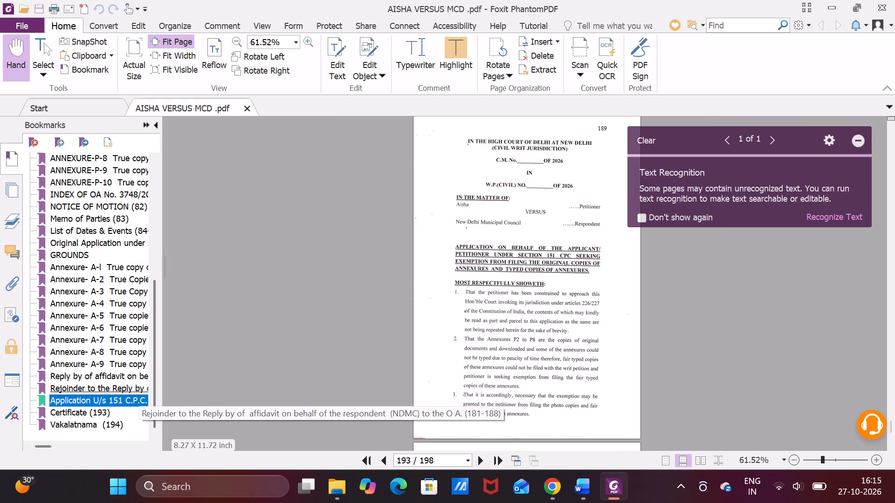
pyautogui.click(487, 337)
pyautogui.keyDown('ctrl'); pyautogui.scroll(4, 487, 337); pyautogui.keyUp('ctrl')
pyautogui.keyDown('ctrl'); pyautogui.scroll(-1, 487, 337); pyautogui.keyUp('ctrl')
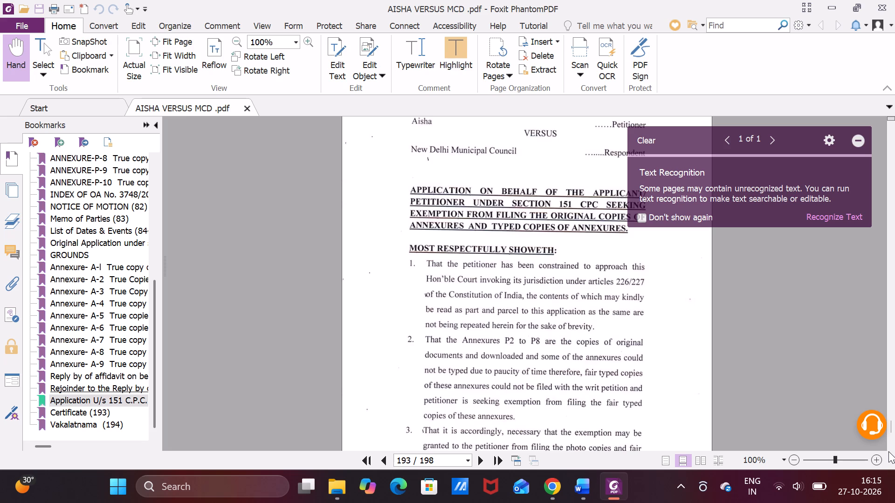
pyautogui.click(874, 459)
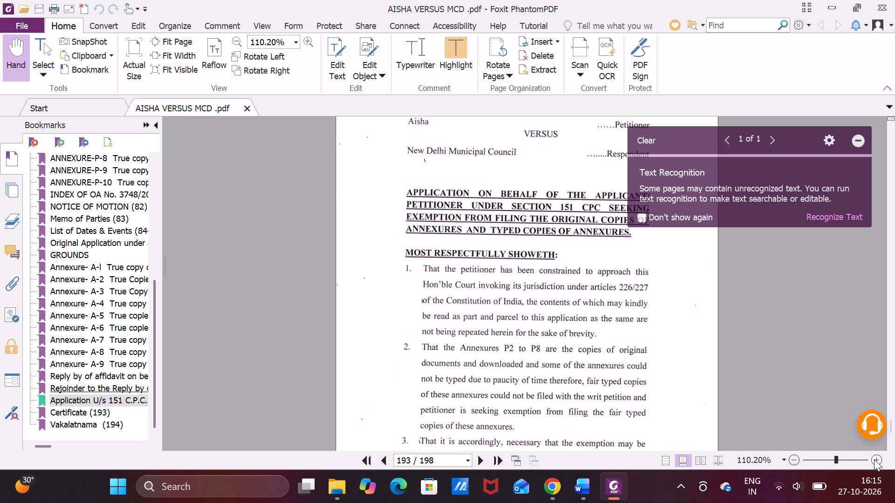
pyautogui.click(874, 459)
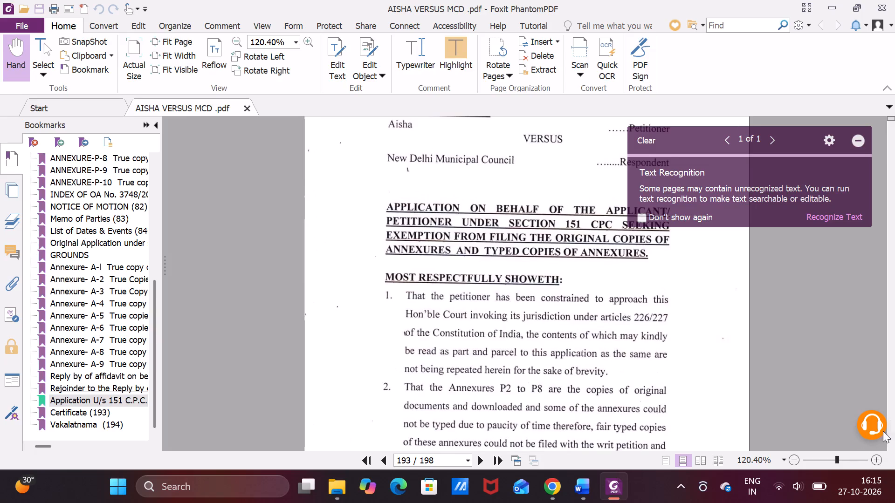
pyautogui.click(893, 439)
pyautogui.tripleClick(892, 443)
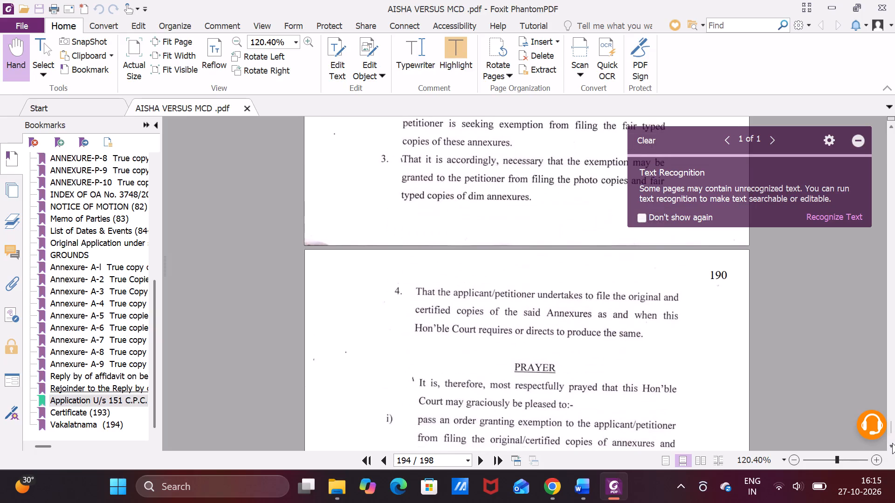
pyautogui.click(892, 443)
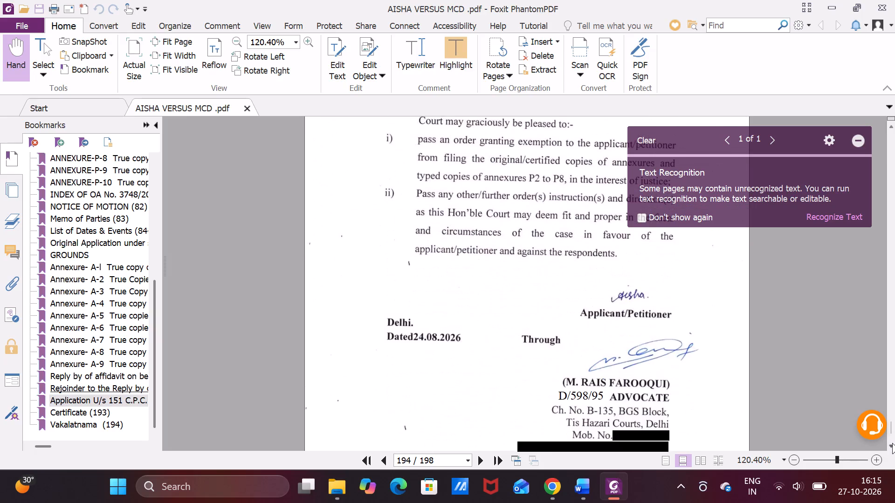
pyautogui.doubleClick(892, 443)
pyautogui.doubleClick(892, 443)
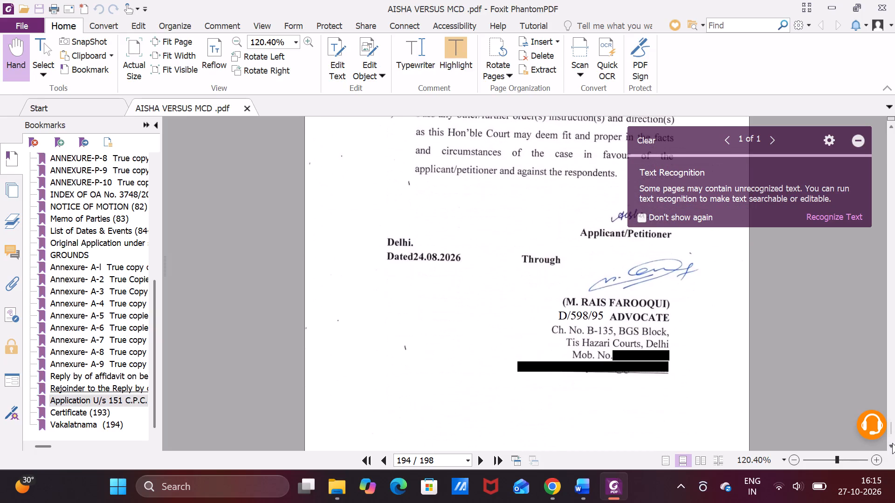
pyautogui.tripleClick(891, 128)
pyautogui.tripleClick(891, 128)
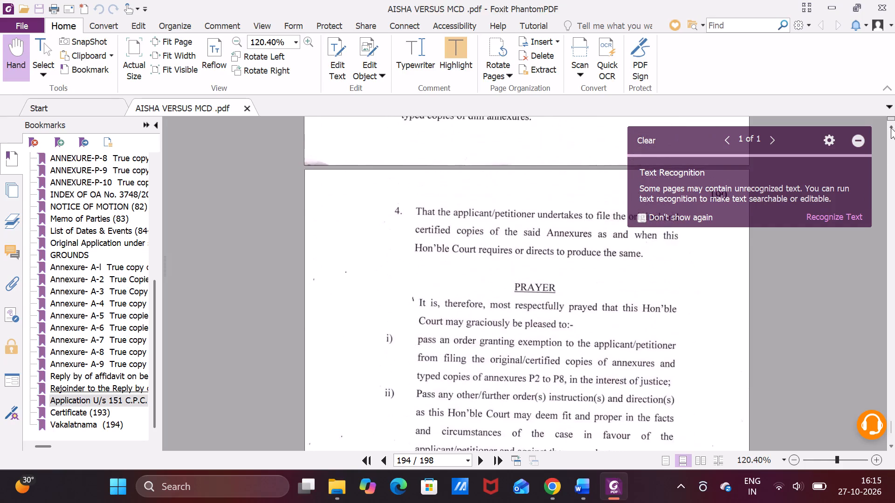
pyautogui.doubleClick(891, 128)
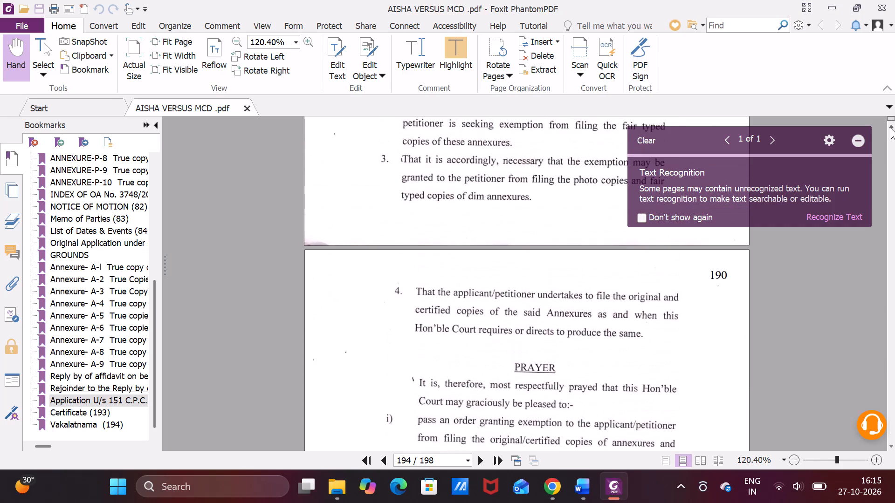
pyautogui.click(891, 128)
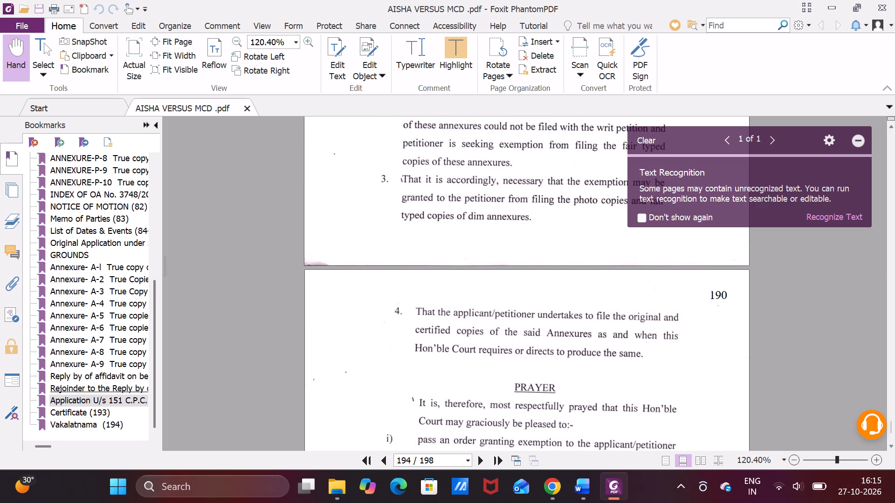
pyautogui.doubleClick(891, 443)
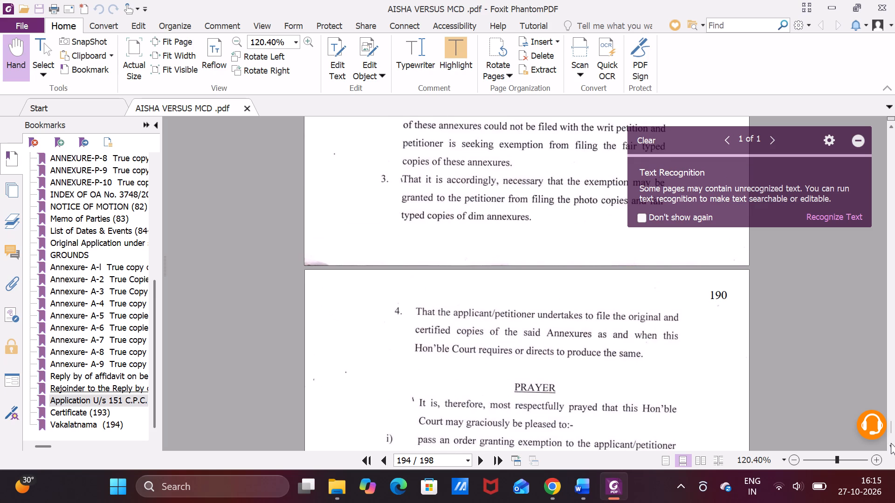
pyautogui.tripleClick(891, 443)
pyautogui.tripleClick(891, 443)
pyautogui.tripleClick(891, 443)
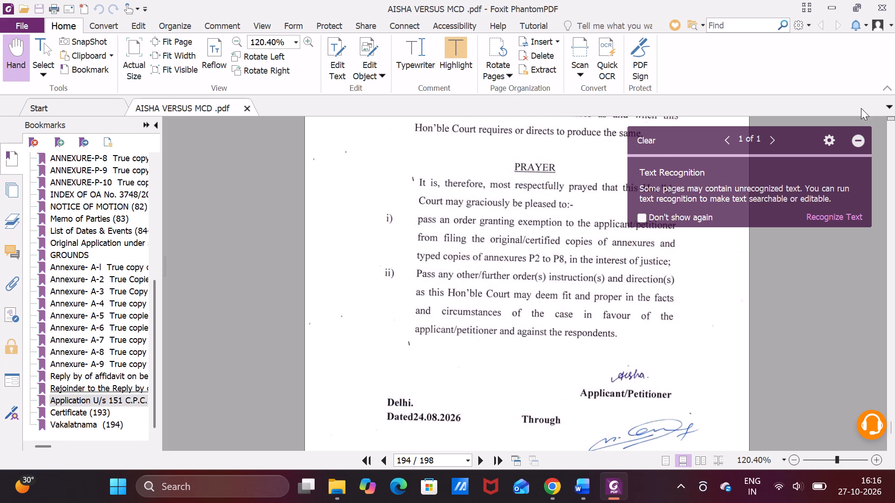
# Collapse the Text Recognition notice and examine the affidavit supporting the exemption application, including its verification and attestation stamps.
pyautogui.click(854, 135)
pyautogui.press('Down')
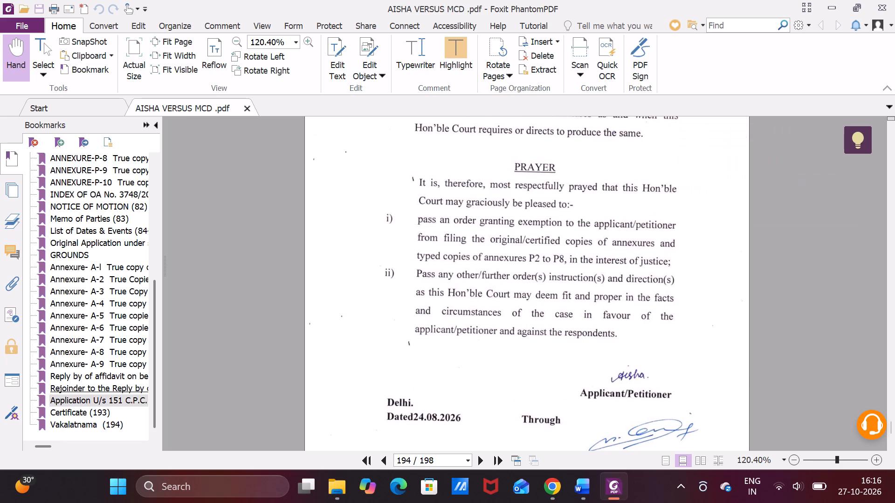
pyautogui.press('Down')
pyautogui.press('Down')
pyautogui.press('Down')
pyautogui.press('Down')
pyautogui.press('Down')
pyautogui.press('Down')
pyautogui.press('Down')
pyautogui.press('Down')
pyautogui.press('Down')
pyautogui.press('Down')
pyautogui.press('Down')
pyautogui.press('Down')
pyautogui.press('Down')
pyautogui.press('Down')
pyautogui.press('Down')
pyautogui.press('Down')
pyautogui.press('Down')
pyautogui.press('Down')
pyautogui.press('Down')
pyautogui.press('Down')
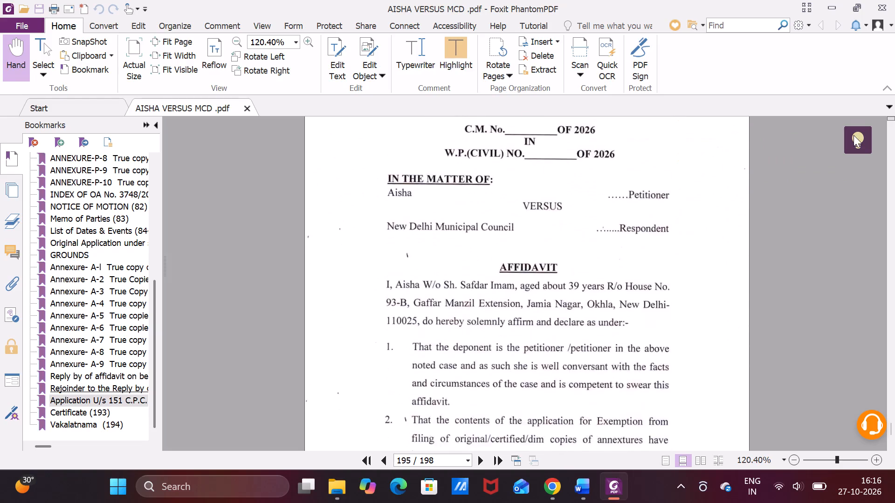
pyautogui.press('Down')
pyautogui.press('Down')
pyautogui.press('Down')
pyautogui.press('Down')
pyautogui.press('Down')
pyautogui.press('Down')
pyautogui.press('Down')
pyautogui.press('Down')
pyautogui.press('Down')
pyautogui.press('Down')
pyautogui.press('Down')
pyautogui.press('Down')
pyautogui.press('Down')
pyautogui.press('Down')
pyautogui.press('Down')
pyautogui.press('Down')
pyautogui.press('Down')
pyautogui.press('Down')
pyautogui.press('Down')
pyautogui.press('Down')
pyautogui.press('Down')
pyautogui.press('Down')
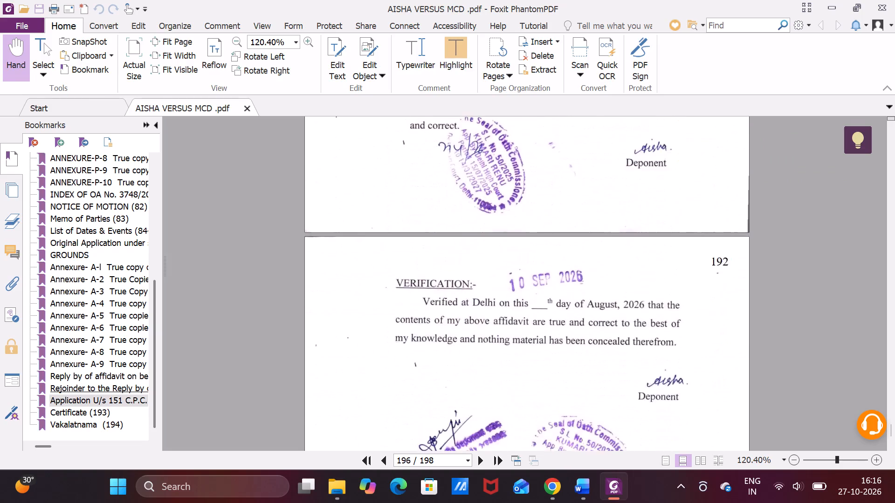
pyautogui.press('Down')
pyautogui.press('Down')
pyautogui.press('Down')
pyautogui.press('Down')
pyautogui.press('Down')
pyautogui.press('Down')
pyautogui.press('Down')
pyautogui.press('Down')
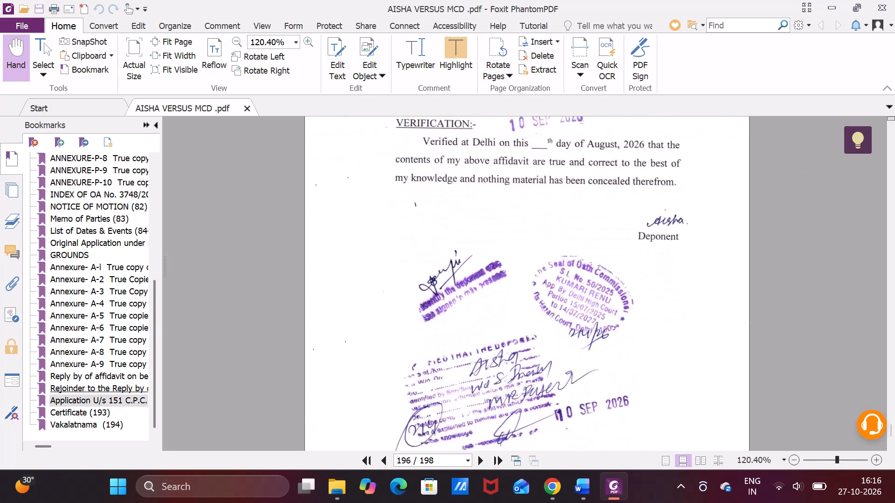
pyautogui.press('Down')
pyautogui.press('Down')
pyautogui.press('Up')
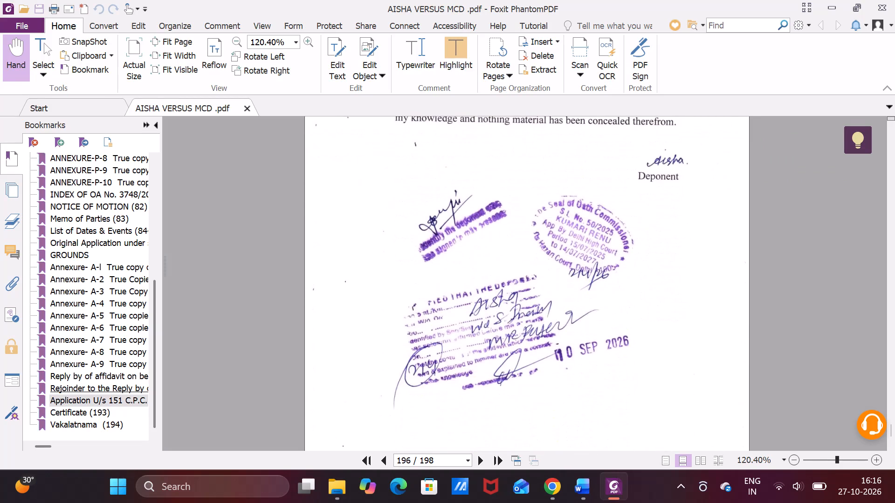
# Re-read the affidavit supporting the exemption application, from its case heading through the three numbered paragraphs to the verification.
pyautogui.press('Up')
pyautogui.press('Up')
pyautogui.press('Up')
pyautogui.press('Up')
pyautogui.press('Up')
pyautogui.press('Up')
pyautogui.press('Up')
pyautogui.press('Up')
pyautogui.press('Up')
pyautogui.press('Up')
pyautogui.press('Up')
pyautogui.press('Up')
pyautogui.press('Up')
pyautogui.press('Up')
pyautogui.press('Up')
pyautogui.press('Up')
pyautogui.press('Up')
pyautogui.press('Up')
pyautogui.press('Up')
pyautogui.press('Up')
pyautogui.press('Up')
pyautogui.press('Up')
pyautogui.press('Up')
pyautogui.press('Up')
pyautogui.press('Up')
pyautogui.press('Up')
pyautogui.press('Up')
pyautogui.press('Up')
pyautogui.press('Up')
pyautogui.press('Up')
pyautogui.press('Up')
pyautogui.press('Up')
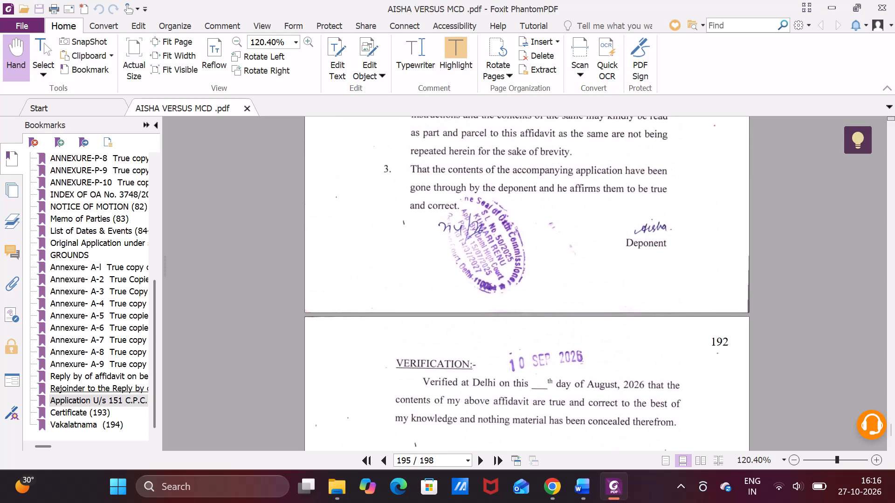
pyautogui.press('Up')
pyautogui.press('Up')
pyautogui.press('Up')
pyautogui.press('Up')
pyautogui.press('Up')
pyautogui.press('Up')
pyautogui.press('Up')
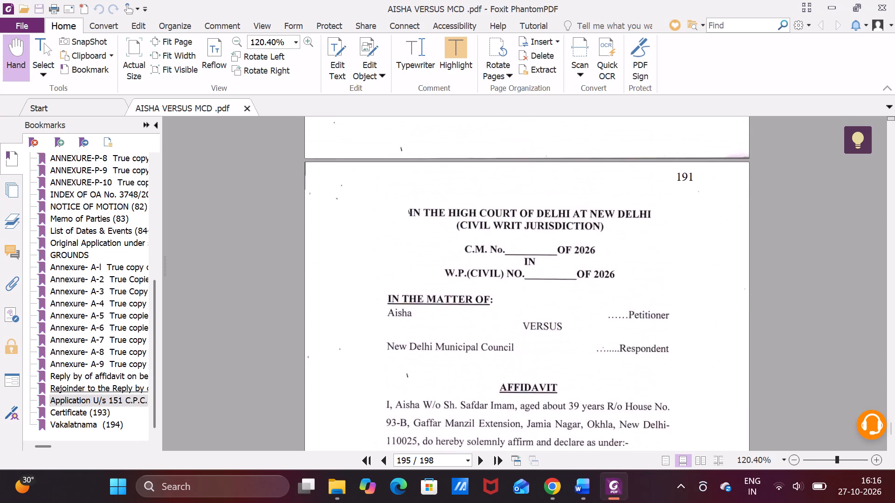
pyautogui.press('Up')
pyautogui.press('Up')
pyautogui.press('Up')
pyautogui.press('Up')
pyautogui.press('Down')
pyautogui.press('Down')
pyautogui.press('Down')
pyautogui.press('Down')
pyautogui.press('Down')
pyautogui.press('Down')
pyautogui.press('Down')
pyautogui.press('Down')
pyautogui.press('Down')
pyautogui.press('Down')
pyautogui.press('Down')
pyautogui.press('Down')
pyautogui.press('Down')
pyautogui.press('Down')
pyautogui.press('Down')
pyautogui.press('Down')
pyautogui.press('Down')
pyautogui.press('Down')
pyautogui.press('Down')
pyautogui.press('Down')
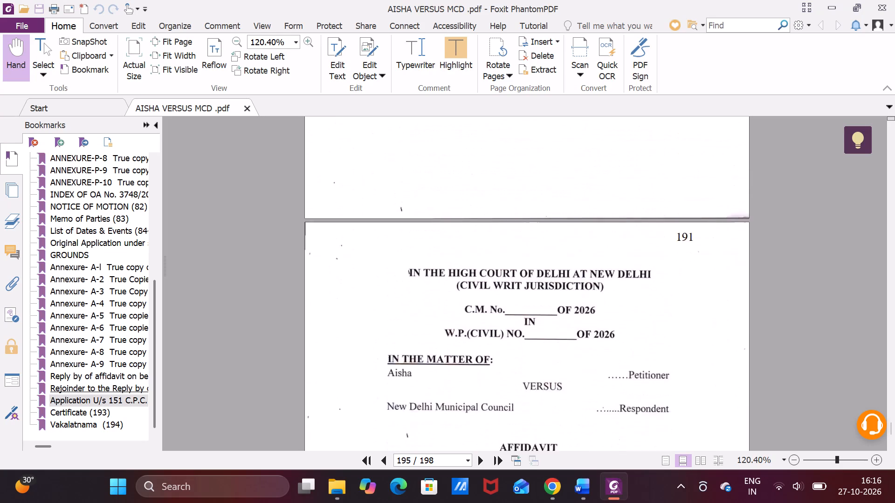
pyautogui.press('Down')
pyautogui.press('Down')
pyautogui.press('Down')
pyautogui.press('Down')
pyautogui.press('Down')
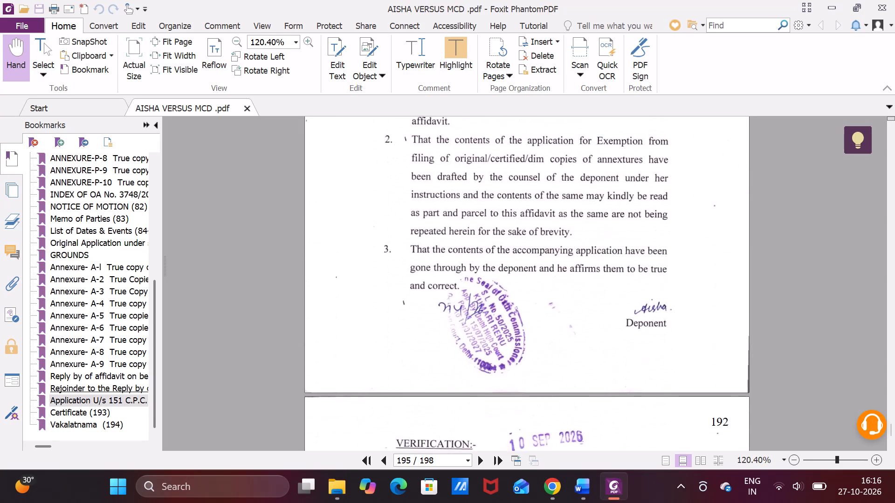
pyautogui.press('Down')
pyautogui.press('Down')
pyautogui.press('Down')
pyautogui.press('Down')
pyautogui.press('Down')
pyautogui.press('Down')
pyautogui.press('Down')
pyautogui.press('Down')
pyautogui.press('Down')
pyautogui.press('Down')
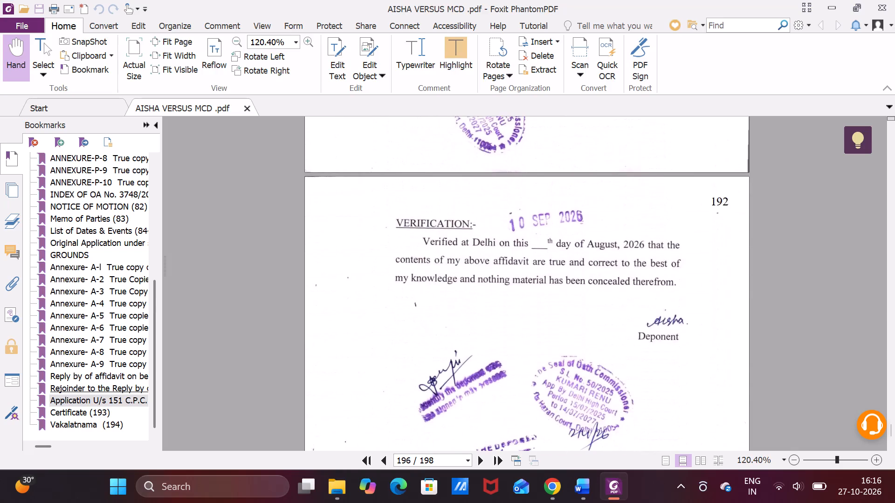
# Go back over the affidavit's paragraphs, case heading and opening declaration on the page numbered 191.
pyautogui.press('Up')
pyautogui.press('Up')
pyautogui.press('Up')
pyautogui.press('Up')
pyautogui.press('Up')
pyautogui.press('Up')
pyautogui.press('Up')
pyautogui.press('Up')
pyautogui.press('Up')
pyautogui.press('Up')
pyautogui.press('Up')
pyautogui.press('Up')
pyautogui.press('Up')
pyautogui.press('Up')
pyautogui.press('Up')
pyautogui.press('Up')
pyautogui.press('Up')
pyautogui.press('Up')
pyautogui.press('Up')
pyautogui.press('Up')
pyautogui.press('Up')
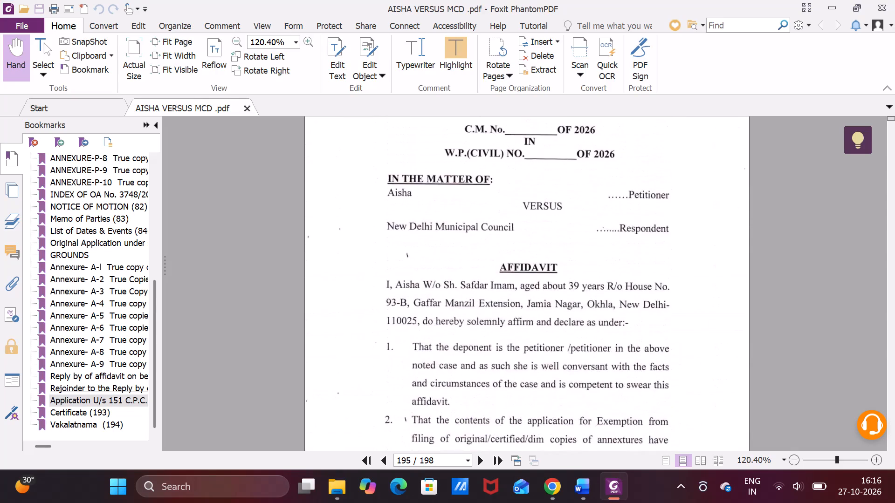
pyautogui.press('Up')
pyautogui.press('Up')
pyautogui.press('Up')
pyautogui.press('Up')
pyautogui.press('Up')
pyautogui.press('Up')
pyautogui.press('Up')
pyautogui.press('Up')
pyautogui.press('Up')
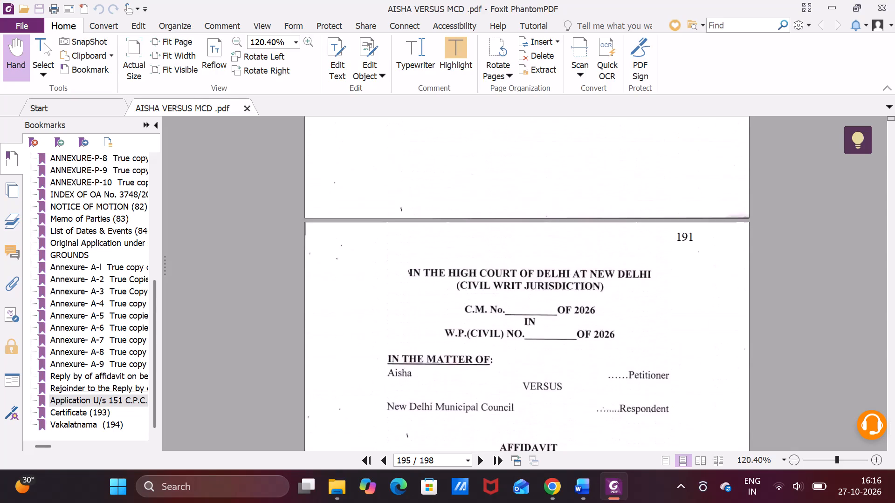
pyautogui.press('Up')
pyautogui.press('Up')
pyautogui.press('Up')
pyautogui.press('Up')
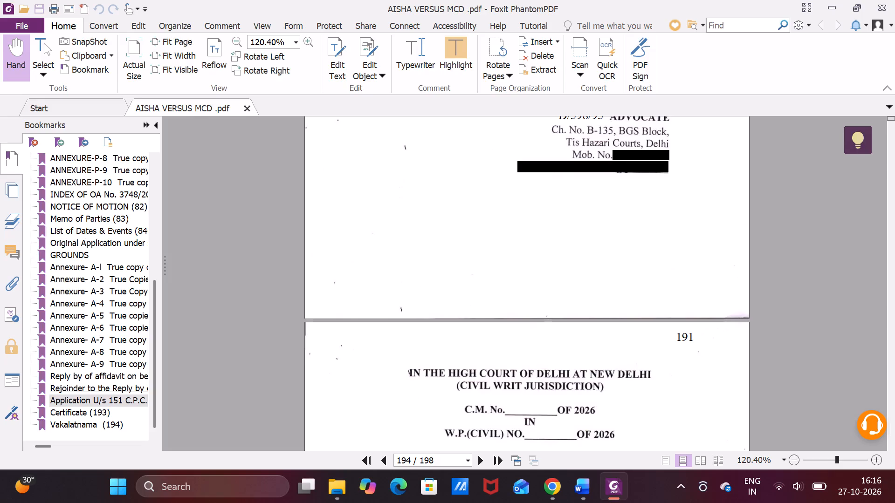
pyautogui.tripleClick(890, 443)
pyautogui.tripleClick(890, 443)
pyautogui.tripleClick(890, 443)
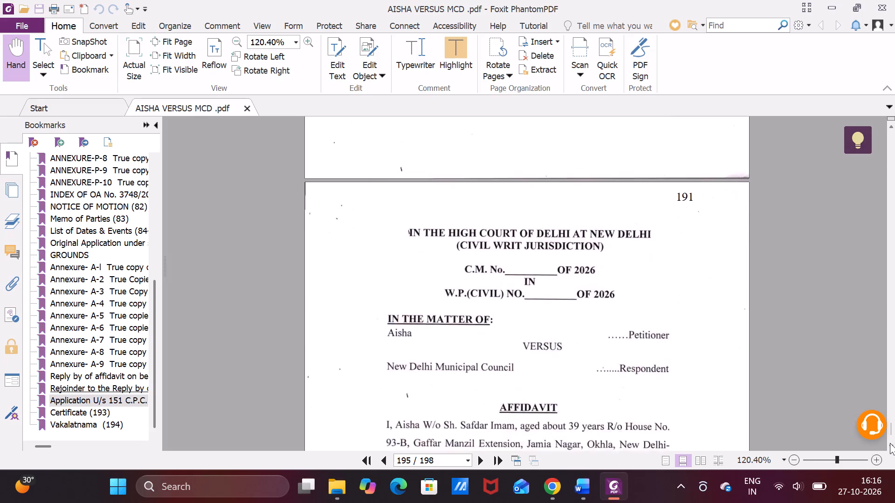
pyautogui.doubleClick(890, 443)
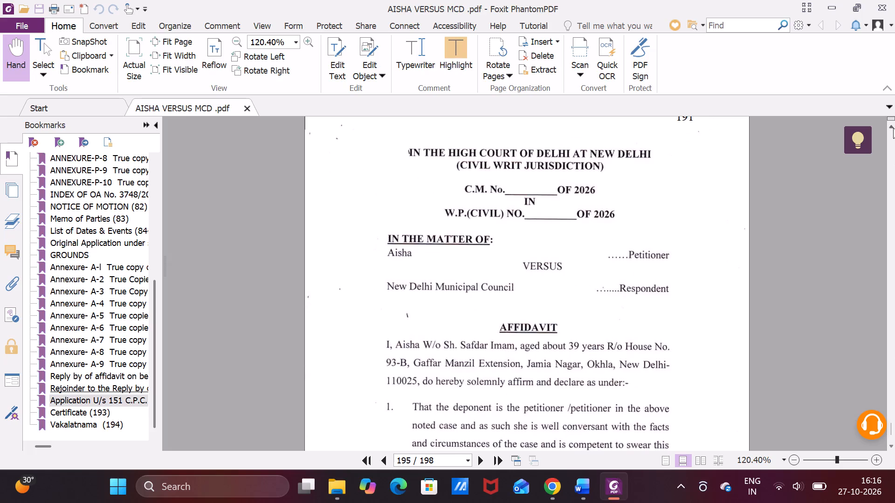
# Examine paragraph 4, the prayer clauses and the dated signature block of the exemption application on the page numbered 190.
pyautogui.moveTo(893, 128); pyautogui.dragTo(893, 141)
pyautogui.click(893, 141)
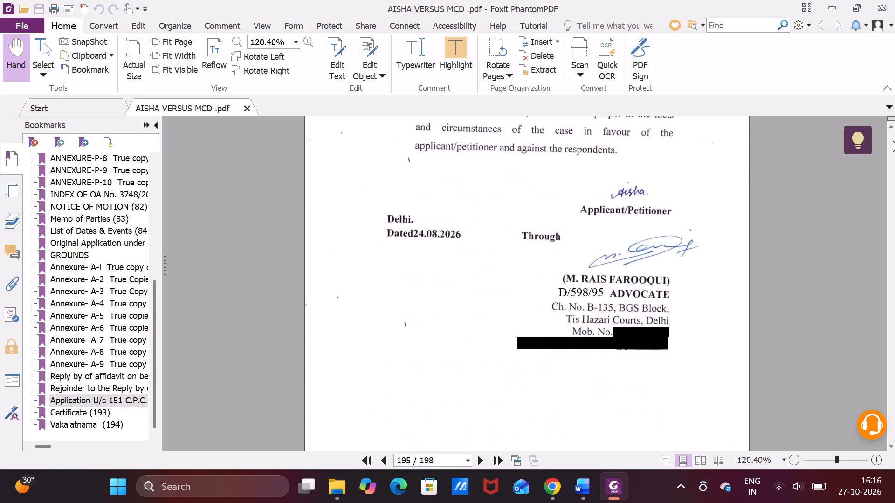
pyautogui.click(893, 141)
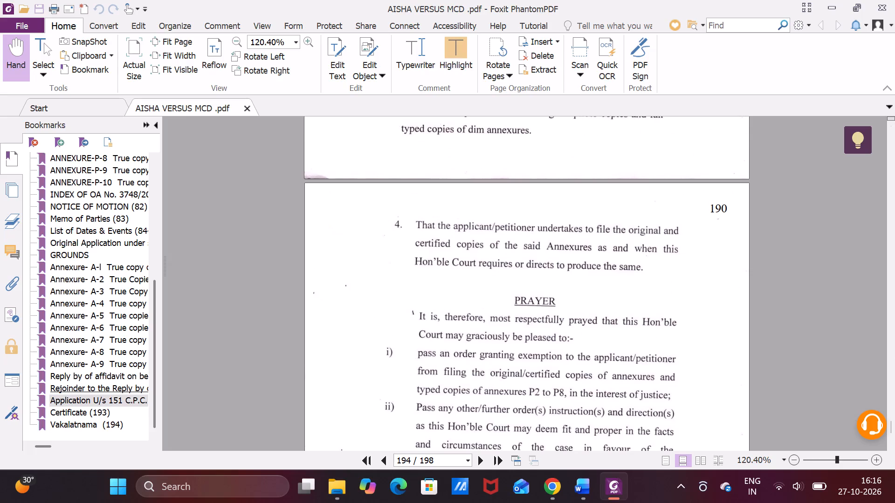
pyautogui.click(599, 408)
pyautogui.press('Down')
pyautogui.press('Down')
pyautogui.press('Down')
pyautogui.press('Down')
pyautogui.press('Down')
pyautogui.press('Down')
pyautogui.press('Down')
pyautogui.press('Down')
pyautogui.press('Down')
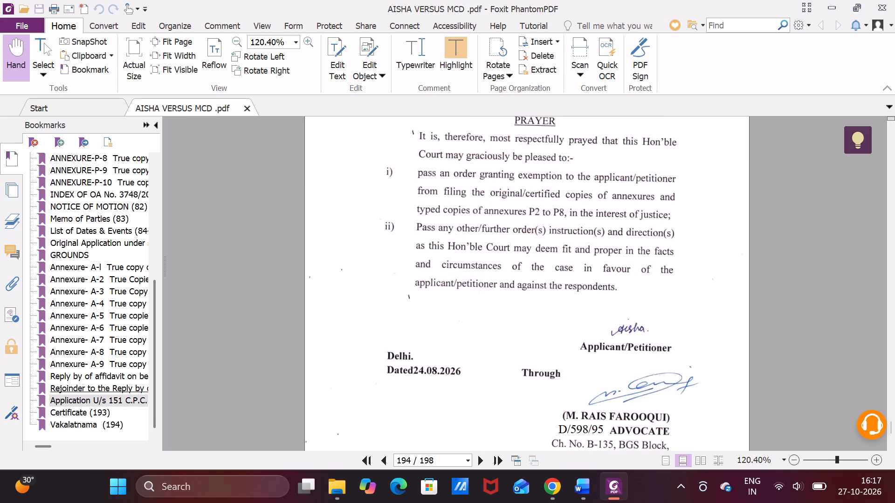
pyautogui.tripleClick(889, 445)
pyautogui.tripleClick(889, 445)
pyautogui.tripleClick(889, 445)
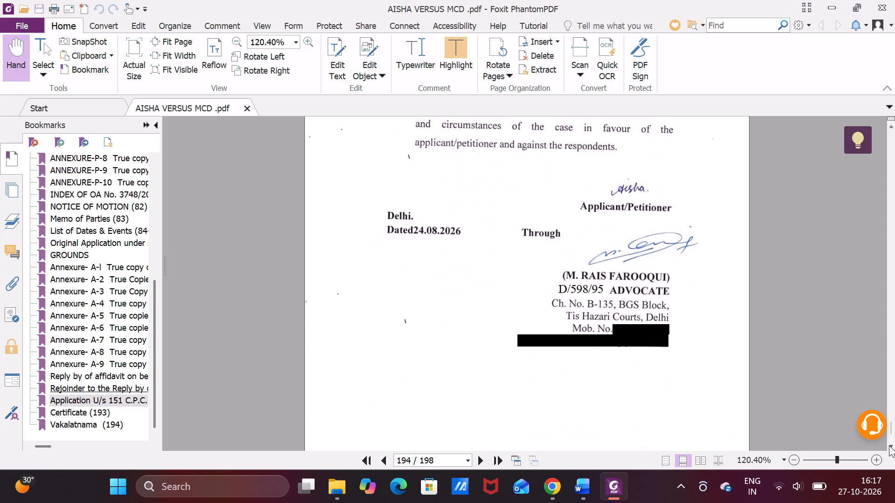
pyautogui.doubleClick(889, 445)
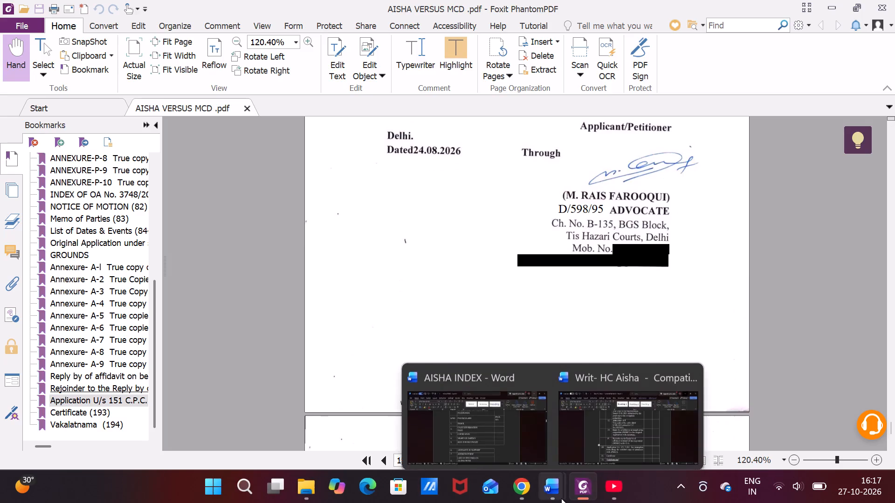
# Switch to the Writ- HC document in Word and insert "and entire Tribunal Record" after "annexures" in index item 20.
pyautogui.click(612, 439)
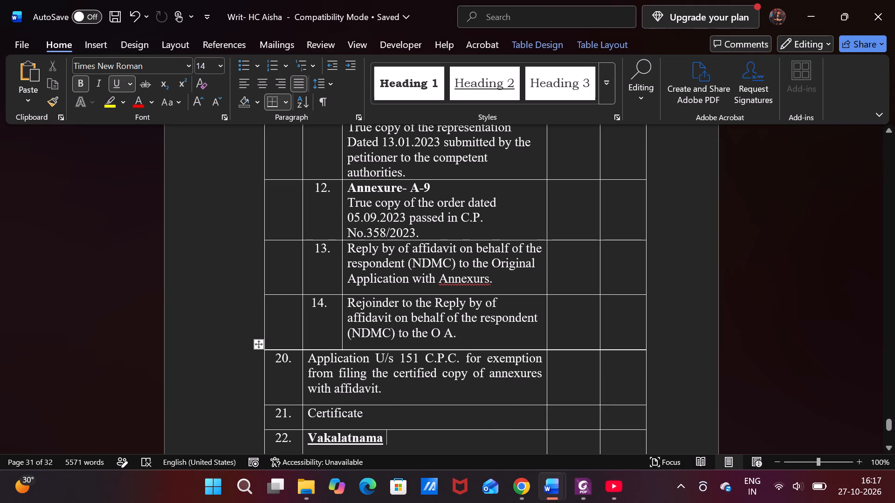
pyautogui.click(612, 439)
pyautogui.click(542, 372)
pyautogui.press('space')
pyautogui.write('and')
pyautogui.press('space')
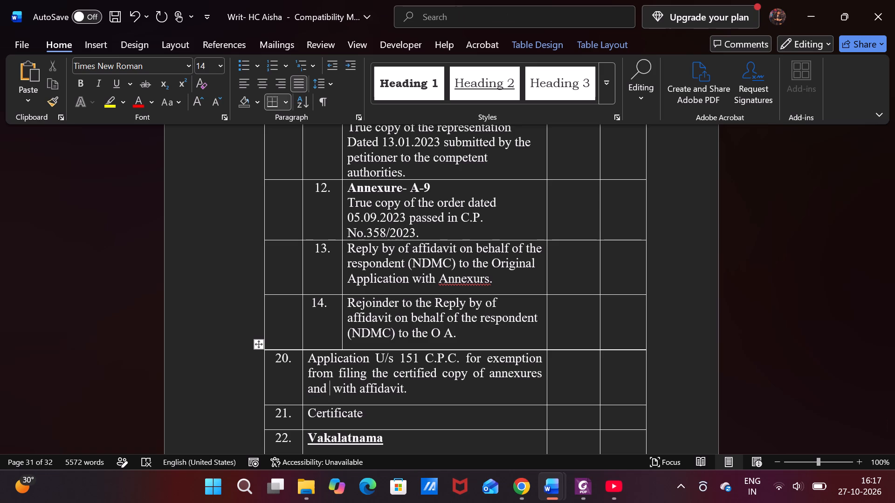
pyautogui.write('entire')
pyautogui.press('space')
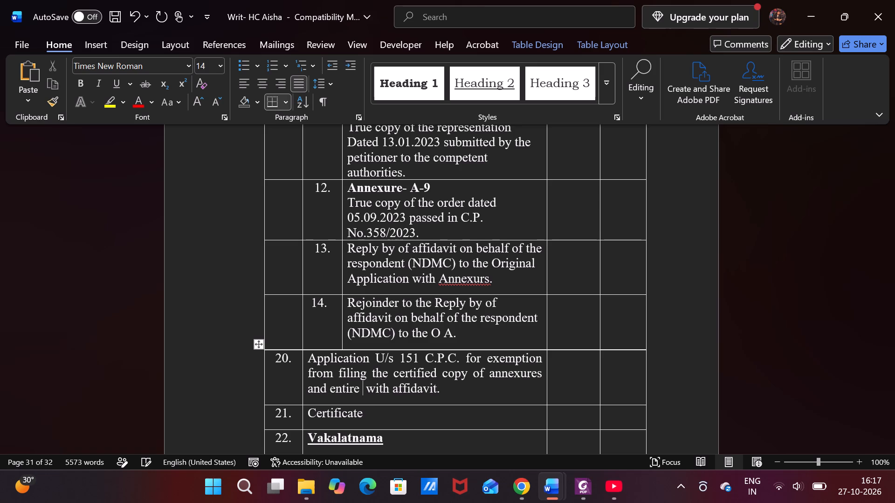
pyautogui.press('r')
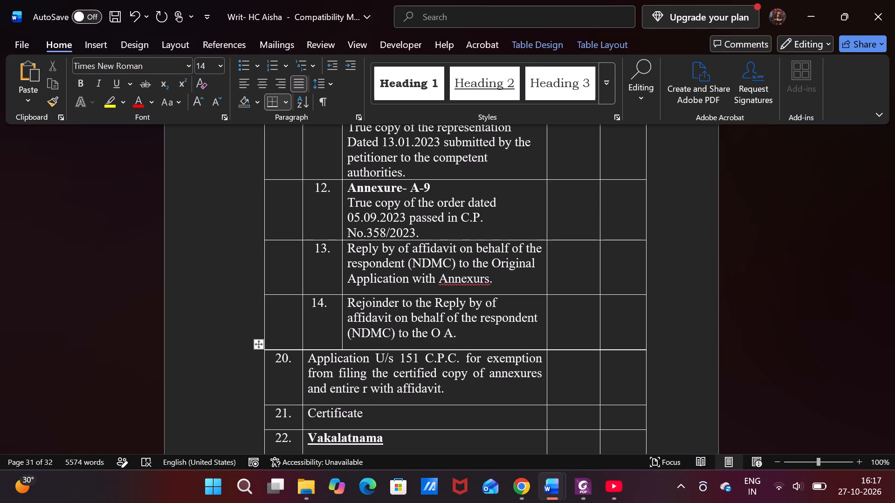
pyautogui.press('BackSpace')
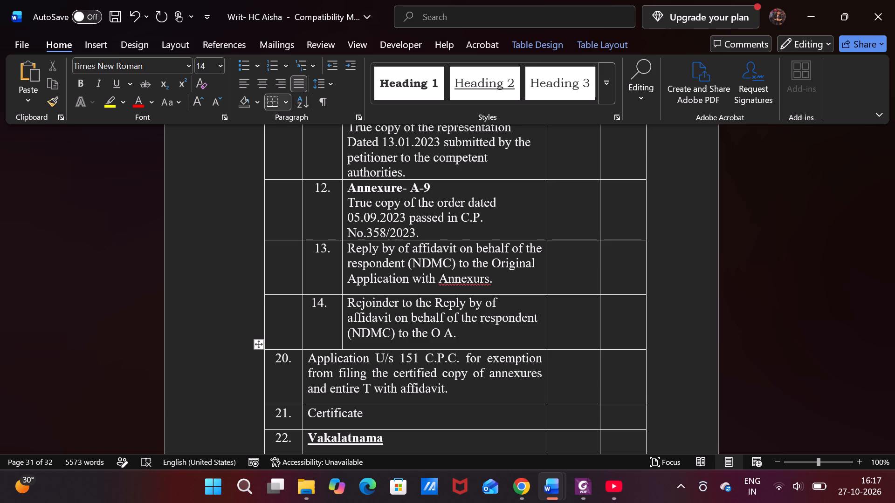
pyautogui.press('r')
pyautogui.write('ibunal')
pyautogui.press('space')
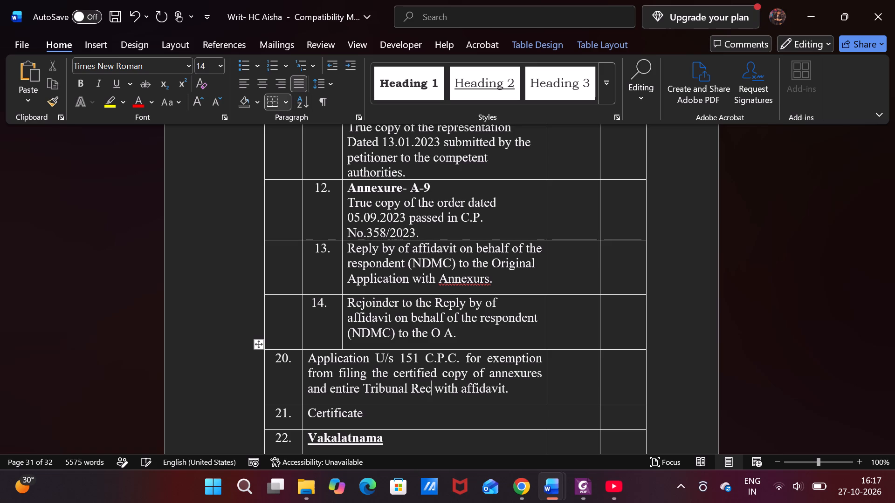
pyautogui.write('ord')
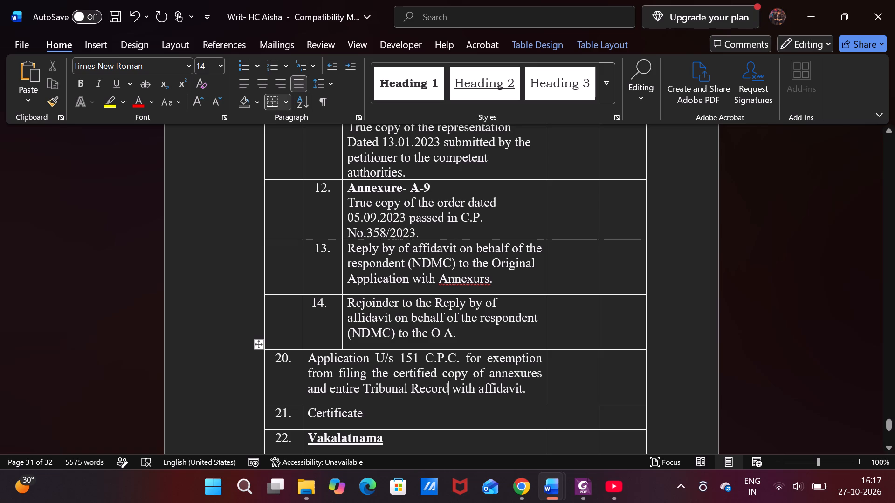
# Copy the phrase "and entire Tribunal Record" from index item 20 of the writ document.
pyautogui.click(329, 390)
pyautogui.press('Left')
pyautogui.press('Left')
pyautogui.press('Left')
pyautogui.press('Left')
pyautogui.hotkey('shift', 'Right')
pyautogui.hotkey('shift', 'Right')
pyautogui.hotkey('shift', 'Right')
pyautogui.hotkey('shift', 'Right')
pyautogui.hotkey('shift', 'Right')
pyautogui.hotkey('shift', 'Right')
pyautogui.hotkey('shift', 'Right')
pyautogui.hotkey('shift', 'Right')
pyautogui.hotkey('shift', 'Right')
pyautogui.hotkey('shift', 'Right')
pyautogui.hotkey('shift', 'Right')
pyautogui.hotkey('shift', 'Right')
pyautogui.hotkey('shift', 'Right')
pyautogui.hotkey('shift', 'Right')
pyautogui.hotkey('shift', 'Right')
pyautogui.hotkey('shift', 'Right')
pyautogui.hotkey('shift', 'Right')
pyautogui.hotkey('shift', 'Right')
pyautogui.hotkey('shift', 'Right')
pyautogui.hotkey('shift', 'Right')
pyautogui.hotkey('shift', 'Right')
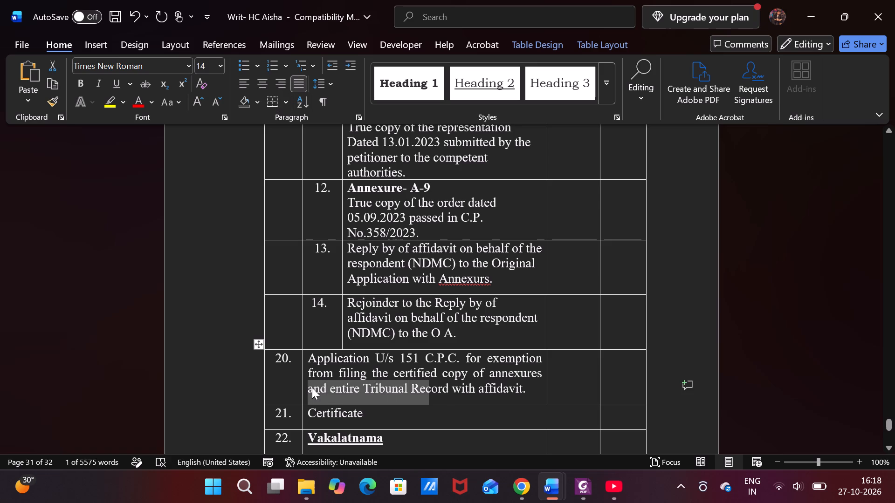
pyautogui.hotkey('shift', 'Right')
pyautogui.hotkey('shift', 'Right')
pyautogui.hotkey('shift', 'Right')
pyautogui.hotkey('ctrl', 'c')
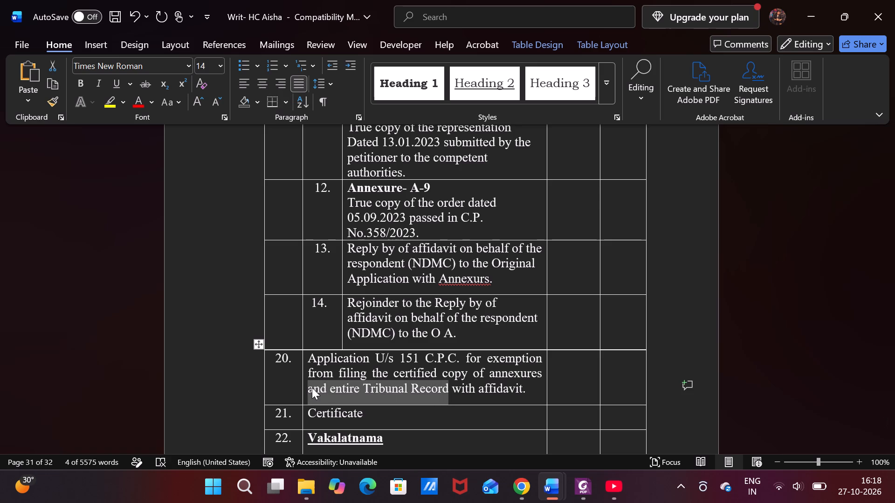
pyautogui.click(600, 379)
pyautogui.click(757, 355)
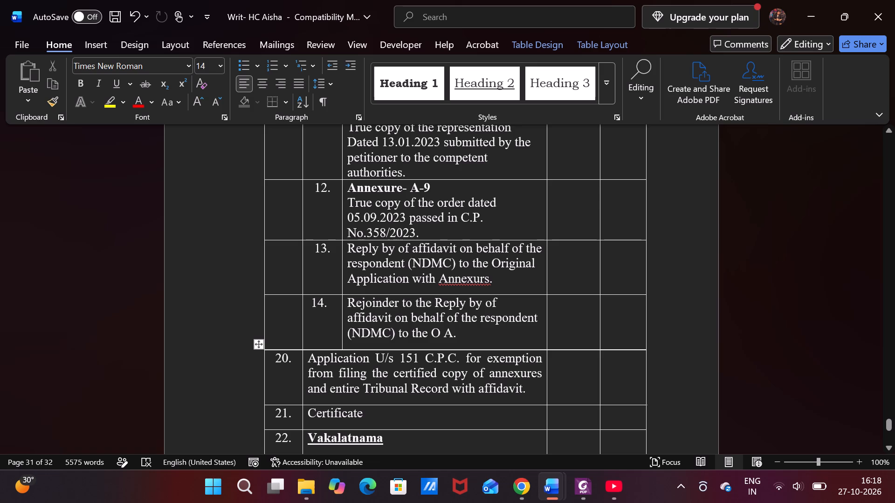
# Go back through the writ document from the index, past the notice of motion, to the affidavit supporting the exemption application.
pyautogui.press('Up')
pyautogui.press('Up')
pyautogui.press('Up')
pyautogui.press('Up')
pyautogui.press('Up')
pyautogui.press('Up')
pyautogui.press('Up')
pyautogui.press('Up')
pyautogui.press('Up')
pyautogui.press('Up')
pyautogui.press('Up')
pyautogui.press('Up')
pyautogui.press('Up')
pyautogui.press('Up')
pyautogui.press('Up')
pyautogui.press('Up')
pyautogui.press('Up')
pyautogui.press('Up')
pyautogui.press('Up')
pyautogui.press('Up')
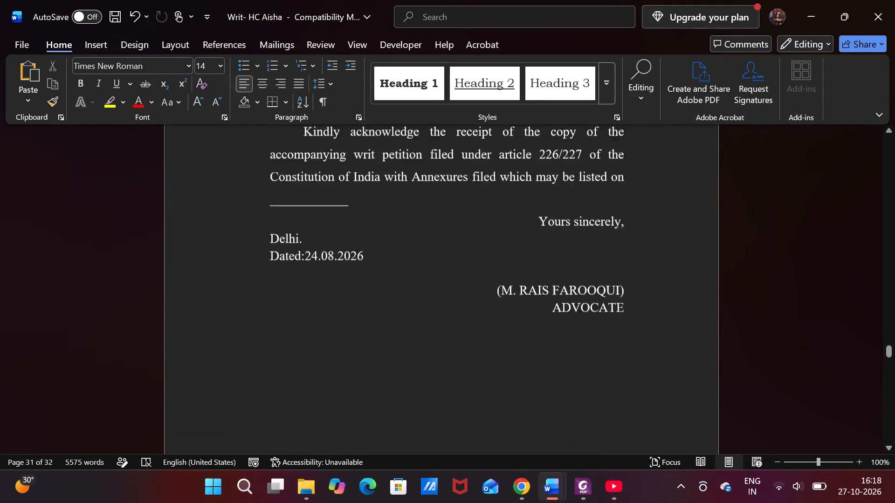
pyautogui.press('Up')
pyautogui.press('Up')
pyautogui.press('Up')
pyautogui.press('Up')
pyautogui.press('Up')
pyautogui.press('Up')
pyautogui.press('Up')
pyautogui.press('Up')
pyautogui.press('Up')
pyautogui.press('Up')
pyautogui.press('Up')
pyautogui.press('Up')
pyautogui.press('Up')
pyautogui.press('Up')
pyautogui.press('Up')
pyautogui.press('Up')
pyautogui.press('Up')
pyautogui.press('Up')
pyautogui.press('Up')
pyautogui.press('Up')
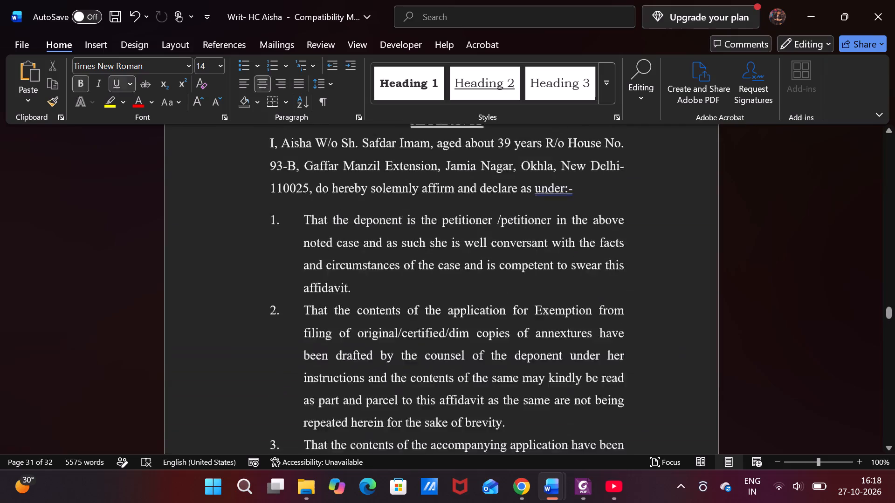
# Examine the exemption application in the writ document, from its advocate signature block back through the numbered paragraphs to the title and case heading.
pyautogui.press('Up')
pyautogui.press('Up')
pyautogui.press('Up')
pyautogui.press('Up')
pyautogui.press('Up')
pyautogui.press('Up')
pyautogui.press('Up')
pyautogui.press('Up')
pyautogui.press('Up')
pyautogui.press('Up')
pyautogui.press('Up')
pyautogui.press('Up')
pyautogui.press('Up')
pyautogui.press('Up')
pyautogui.press('Up')
pyautogui.press('Up')
pyautogui.press('Up')
pyautogui.press('Up')
pyautogui.press('Up')
pyautogui.press('Up')
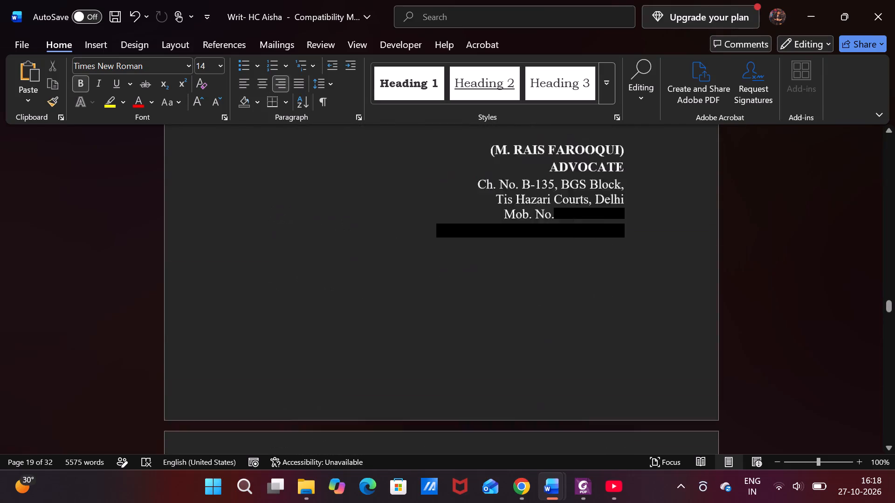
pyautogui.press('Up')
pyautogui.press('Up')
pyautogui.press('Up')
pyautogui.press('Up')
pyautogui.press('Up')
pyautogui.press('Up')
pyautogui.press('Up')
pyautogui.press('Up')
pyautogui.press('Up')
pyautogui.press('Up')
pyautogui.press('Up')
pyautogui.press('Up')
pyautogui.press('Up')
pyautogui.press('Up')
pyautogui.press('Up')
pyautogui.press('Up')
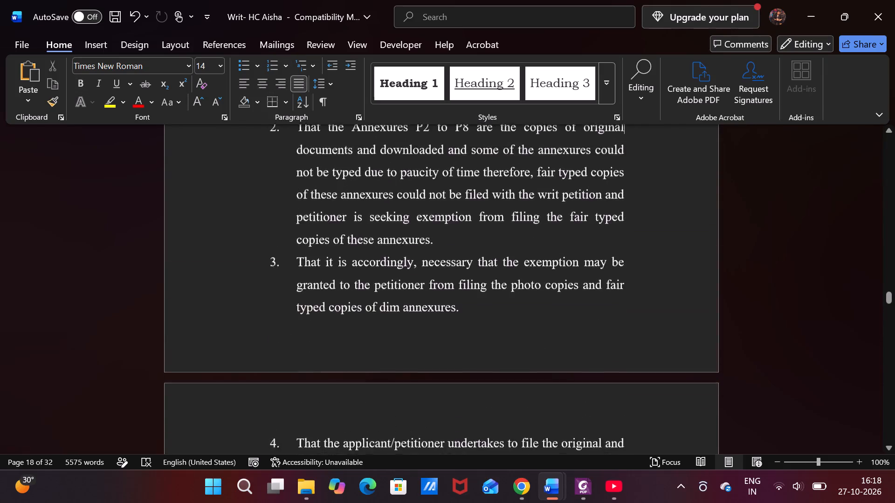
pyautogui.press('Up')
pyautogui.press('Up')
pyautogui.press('Up')
pyautogui.press('Up')
pyautogui.press('Up')
pyautogui.press('Up')
pyautogui.press('Up')
pyautogui.press('Up')
pyautogui.press('Up')
pyautogui.press('Up')
pyautogui.press('Up')
pyautogui.press('Up')
pyautogui.press('Up')
pyautogui.press('Up')
pyautogui.press('Up')
pyautogui.press('Up')
pyautogui.press('Up')
pyautogui.press('Up')
pyautogui.press('Up')
pyautogui.press('Up')
pyautogui.press('Up')
pyautogui.press('Up')
pyautogui.press('Up')
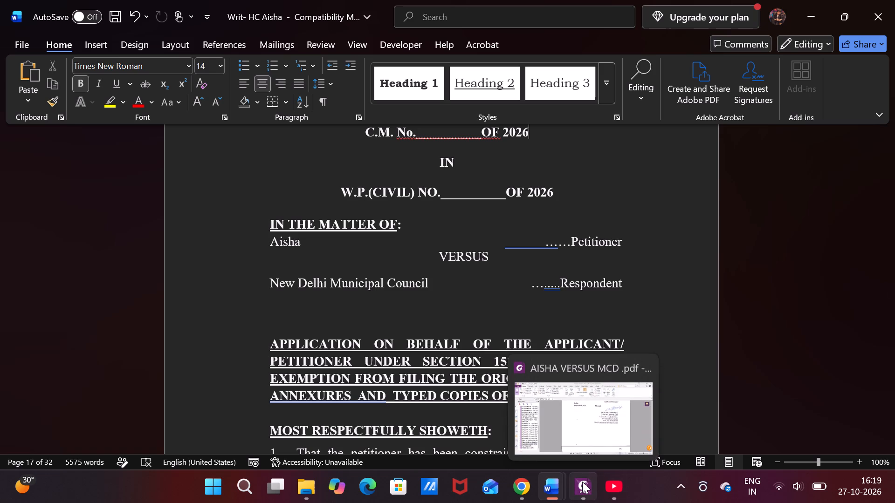
# Switch to the filed petition PDF in Foxit PhantomPDF and examine the speaking order at Annexure A-1, on the page numbered 102.
pyautogui.click(594, 431)
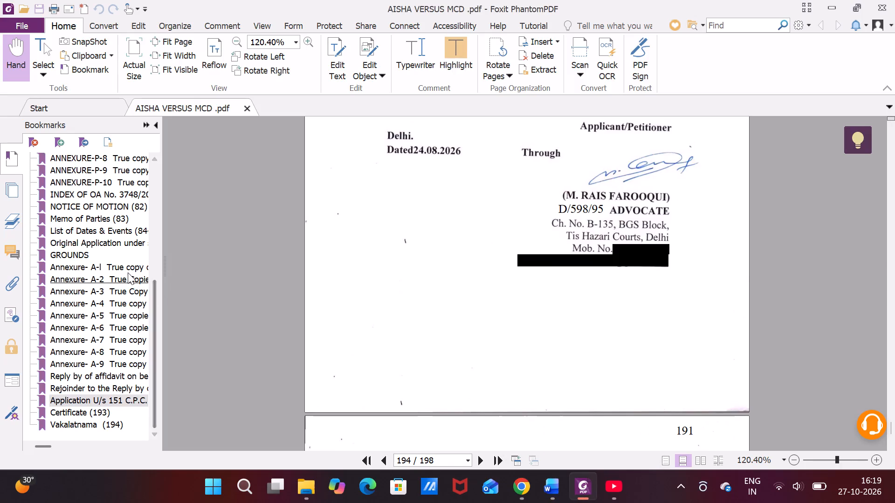
pyautogui.click(127, 264)
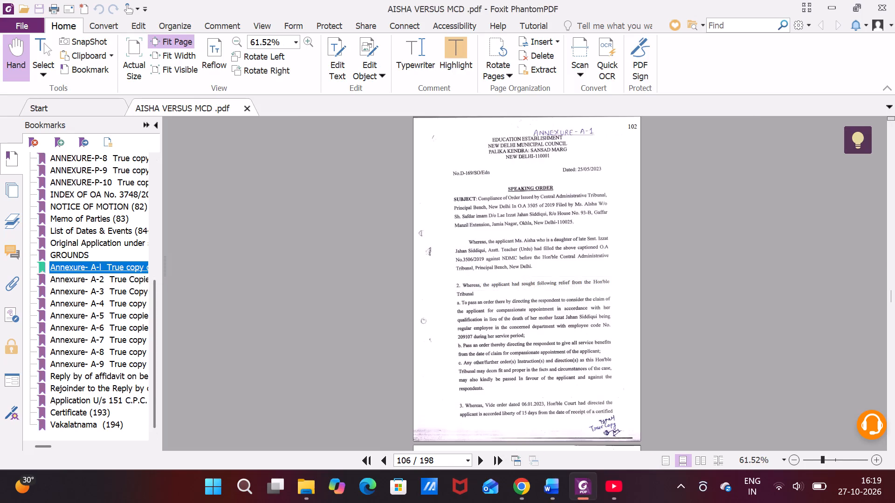
pyautogui.scroll(3, 538, 198)
pyautogui.press('Up')
pyautogui.press('Up')
pyautogui.press('Up')
pyautogui.press('Up')
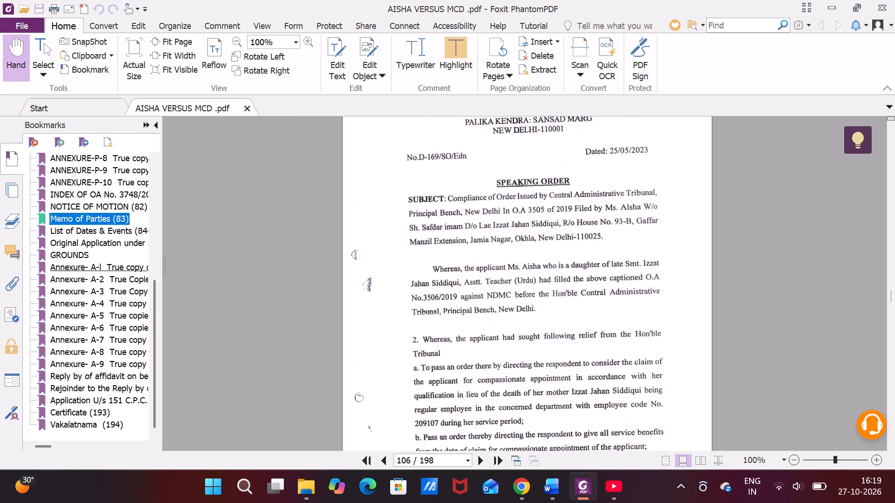
pyautogui.click(585, 249)
pyautogui.press('Up')
pyautogui.press('Up')
pyautogui.press('Up')
pyautogui.press('Up')
pyautogui.press('Up')
pyautogui.press('Up')
pyautogui.press('Up')
pyautogui.press('Up')
pyautogui.press('Up')
pyautogui.press('Up')
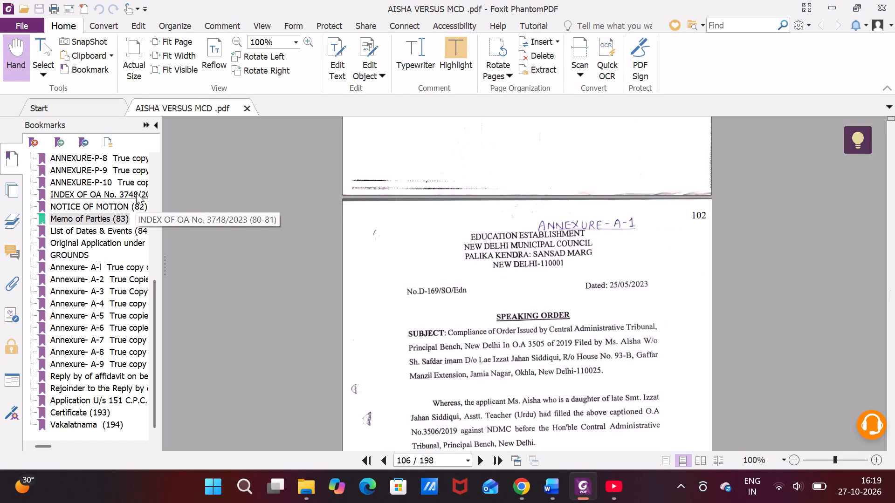
pyautogui.click(127, 183)
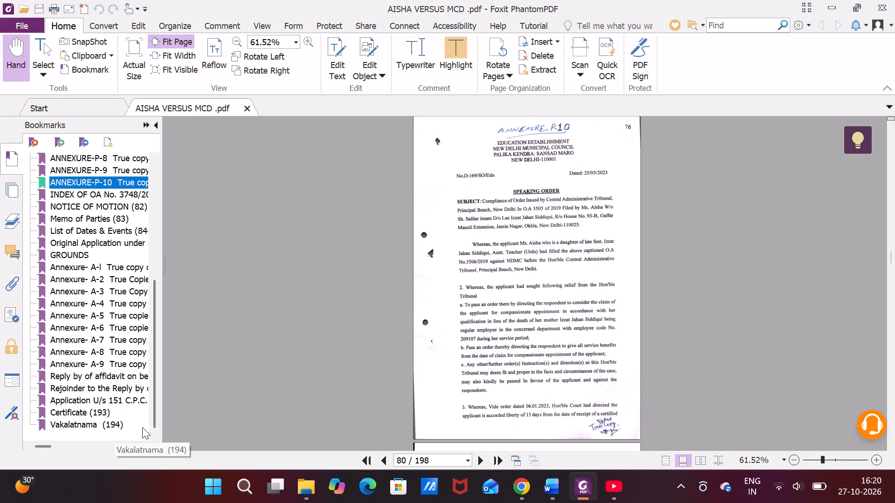
pyautogui.doubleClick(155, 434)
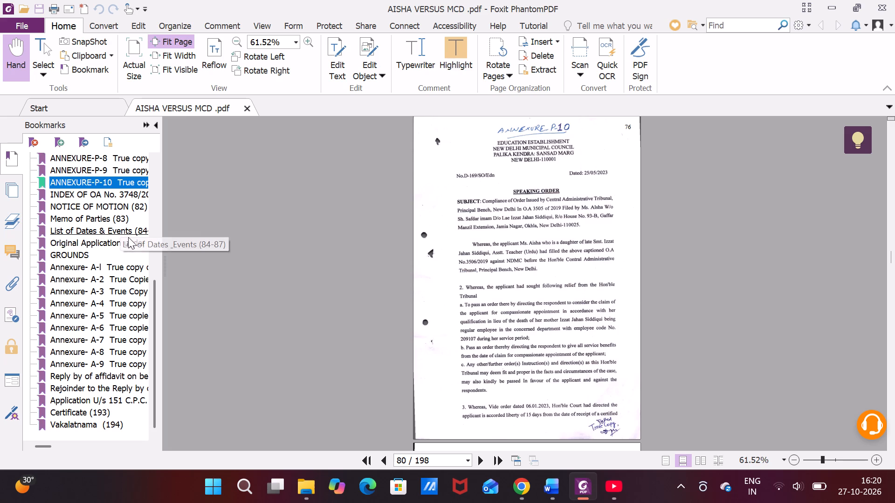
pyautogui.click(102, 168)
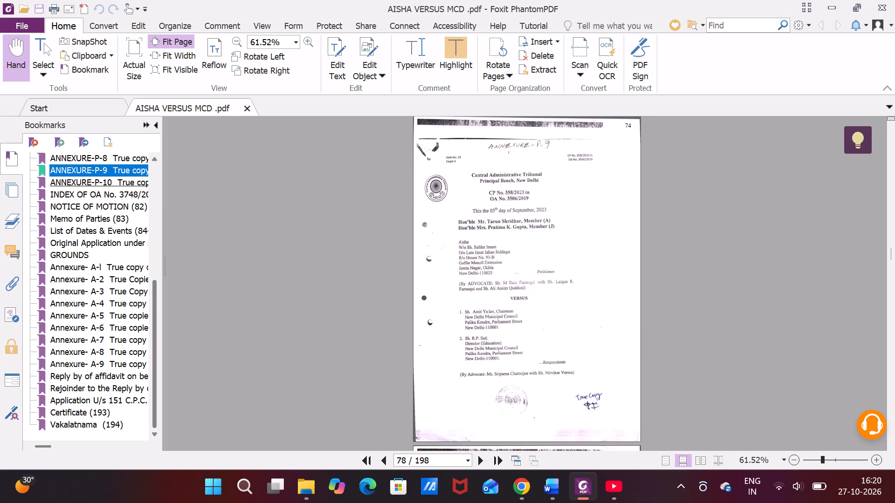
pyautogui.tripleClick(890, 375)
pyautogui.click(890, 375)
pyautogui.click(890, 375)
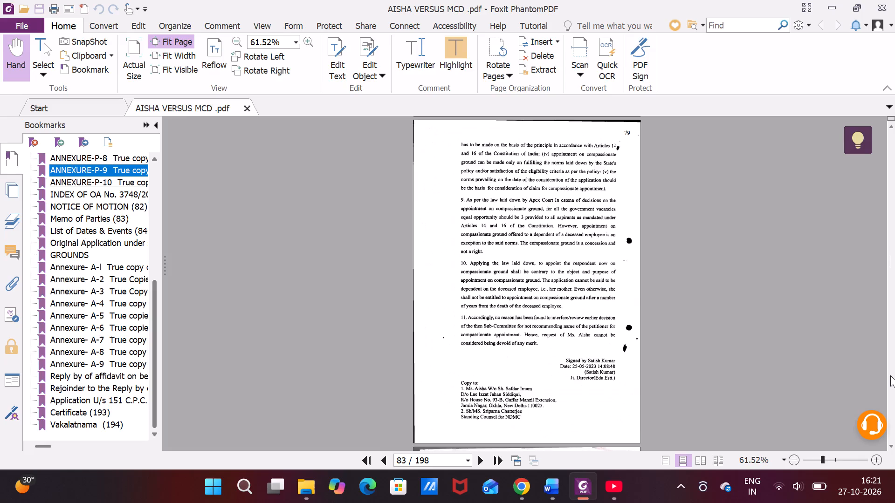
pyautogui.click(890, 375)
pyautogui.click(890, 375)
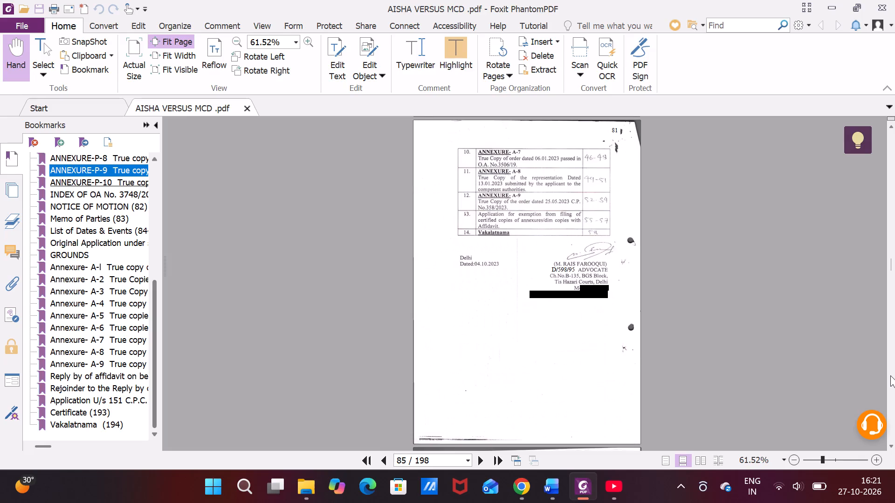
pyautogui.click(893, 210)
pyautogui.click(893, 210)
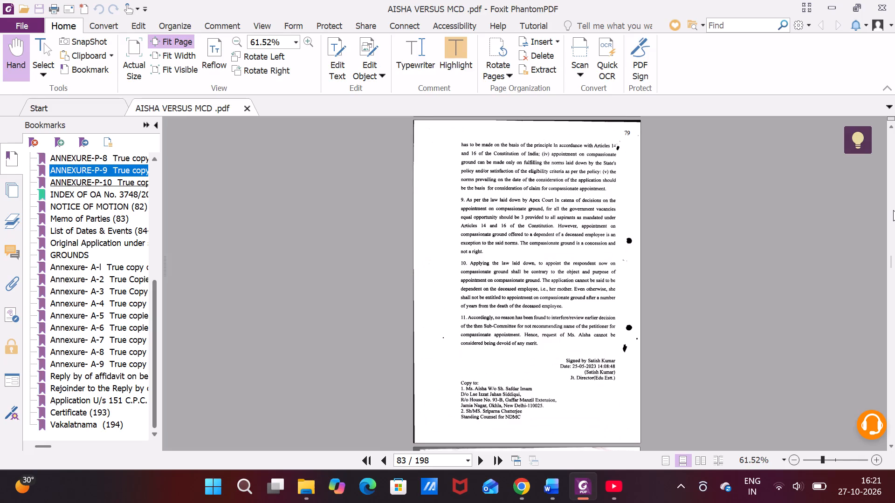
pyautogui.click(893, 210)
pyautogui.click(893, 210)
pyautogui.click(893, 210)
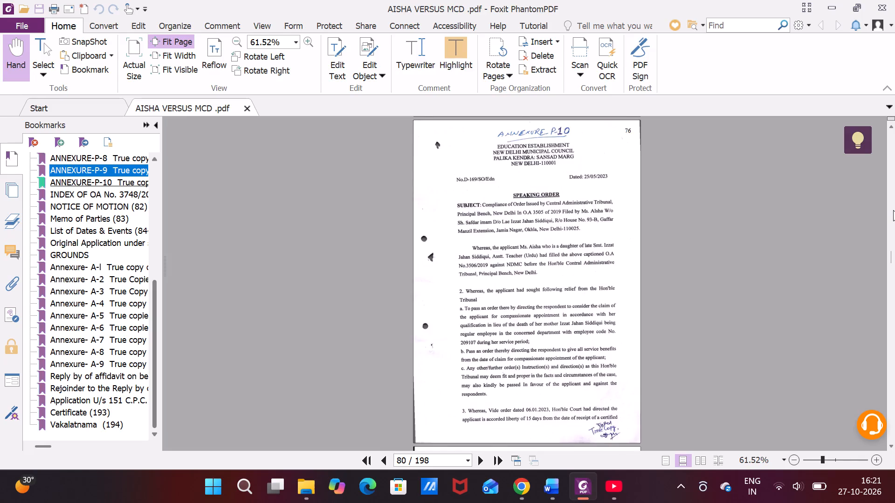
pyautogui.click(141, 181)
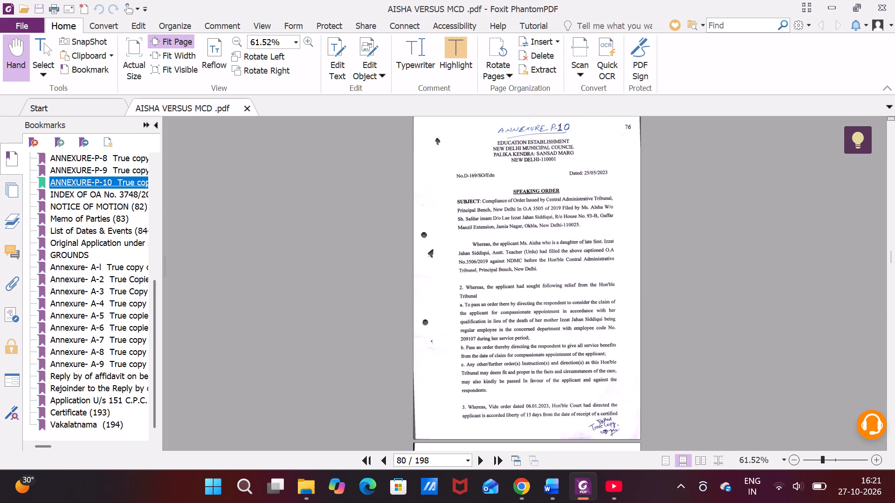
pyautogui.tripleClick(890, 445)
pyautogui.tripleClick(890, 445)
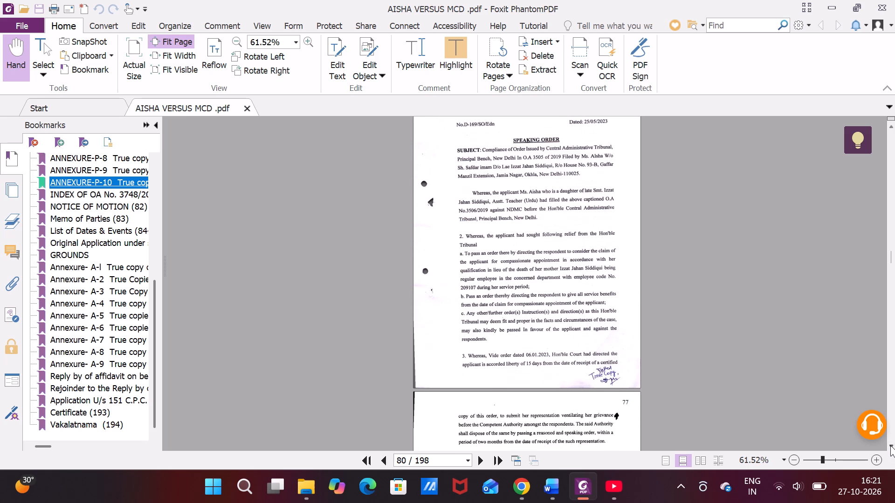
pyautogui.tripleClick(890, 445)
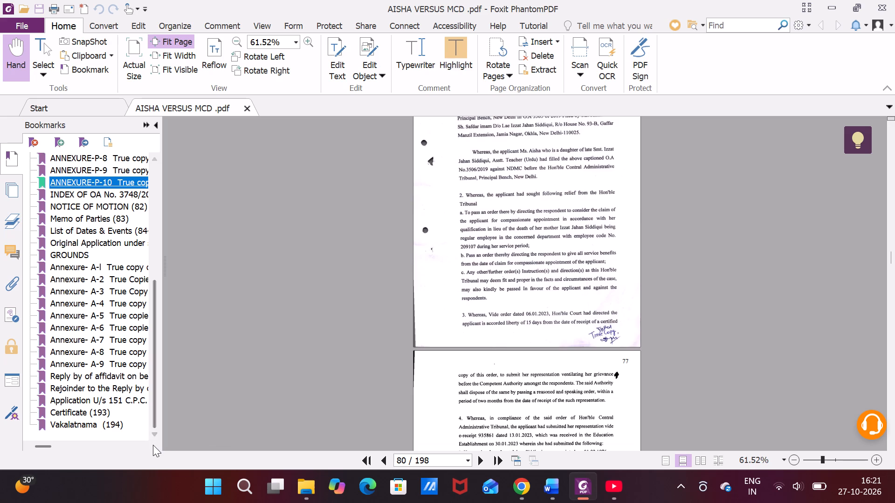
pyautogui.click(154, 431)
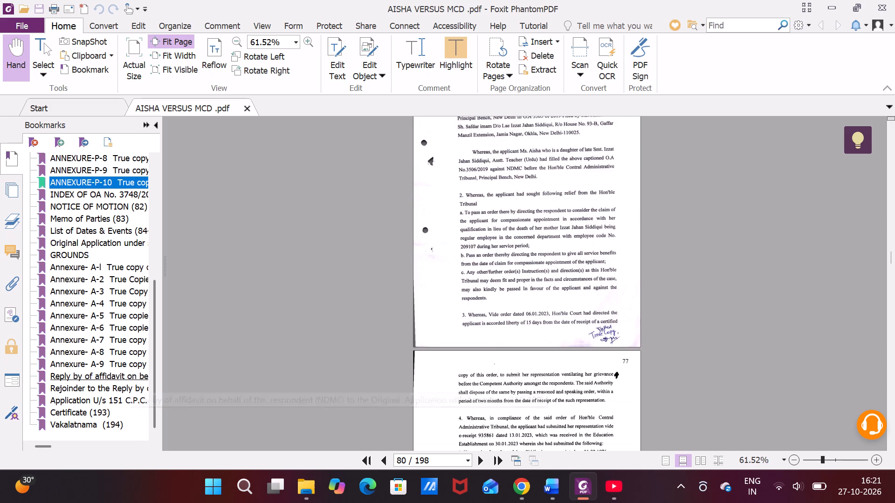
# Switch to the writ document in Word and replace "TYPED COPIES OF ANNEXURES" in the exemption application's title with "entire Tribunal Record", without a second "and".
pyautogui.click(546, 483)
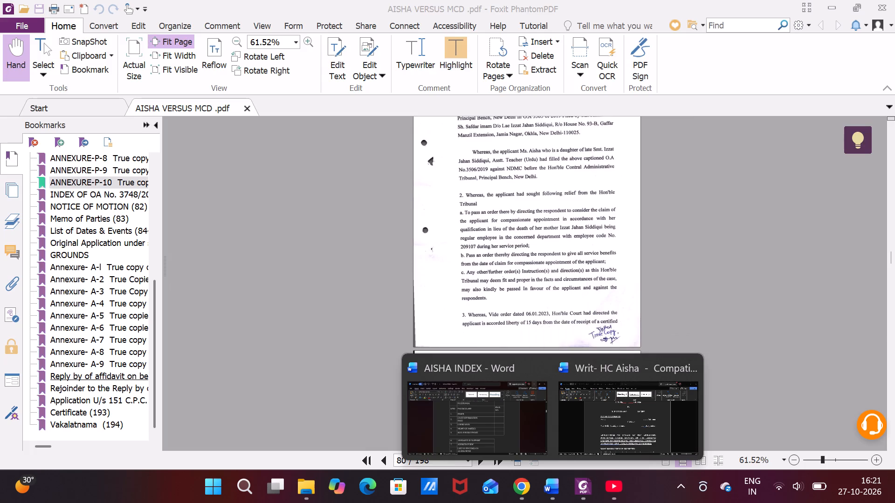
pyautogui.click(504, 432)
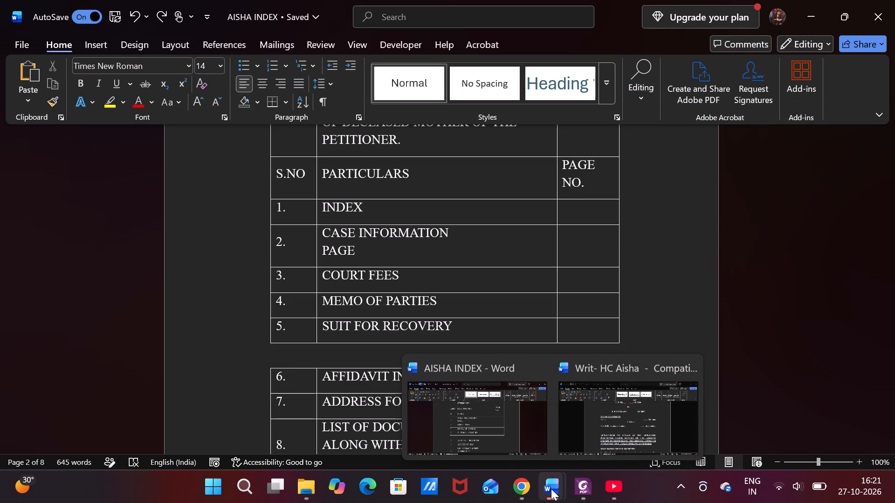
pyautogui.click(538, 364)
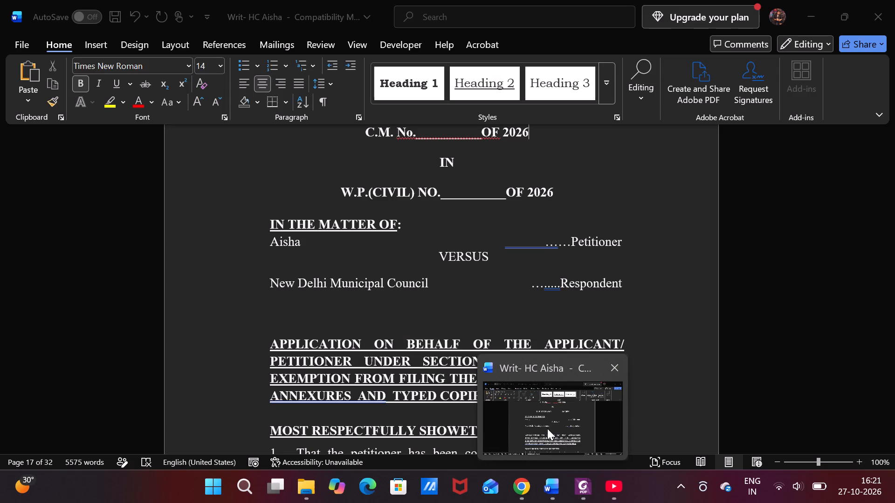
pyautogui.click(497, 295)
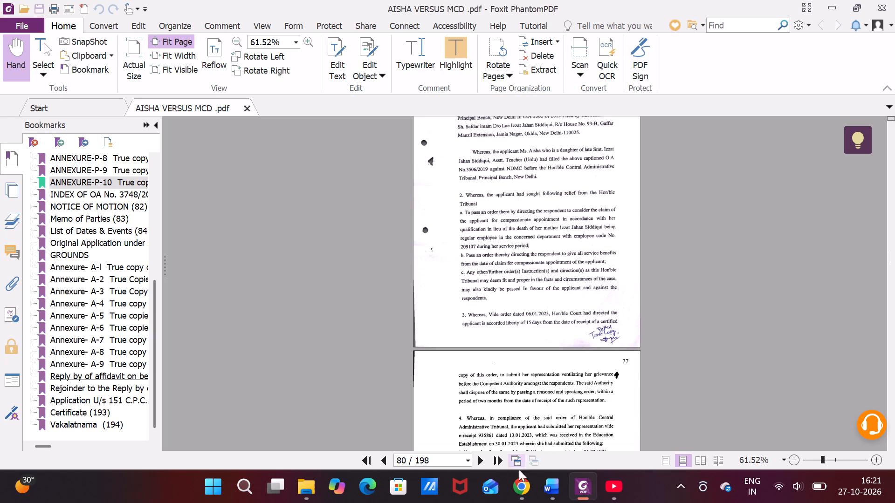
pyautogui.click(547, 485)
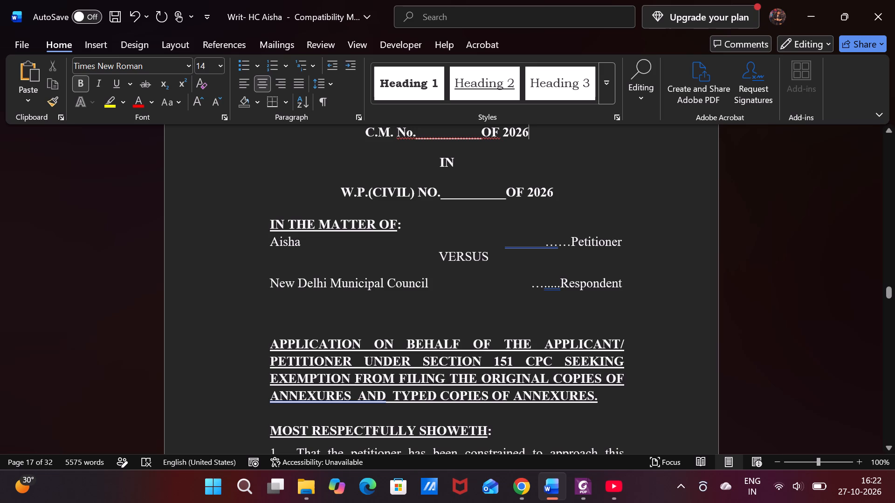
pyautogui.click(394, 397)
pyautogui.hotkey('shift', 'Right')
pyautogui.hotkey('shift', 'Right')
pyautogui.hotkey('shift', 'Right')
pyautogui.hotkey('shift', 'Right')
pyautogui.hotkey('shift', 'Right')
pyautogui.hotkey('shift', 'Right')
pyautogui.hotkey('shift', 'Right')
pyautogui.hotkey('shift', 'Right')
pyautogui.hotkey('shift', 'Right')
pyautogui.hotkey('shift', 'Right')
pyautogui.hotkey('shift', 'Right')
pyautogui.hotkey('shift', 'Right')
pyautogui.hotkey('shift', 'Right')
pyautogui.hotkey('shift', 'Right')
pyautogui.hotkey('shift', 'Right')
pyautogui.hotkey('shift', 'Right')
pyautogui.hotkey('shift', 'Right')
pyautogui.hotkey('shift', 'Right')
pyautogui.hotkey('shift', 'Right')
pyautogui.hotkey('shift', 'Right')
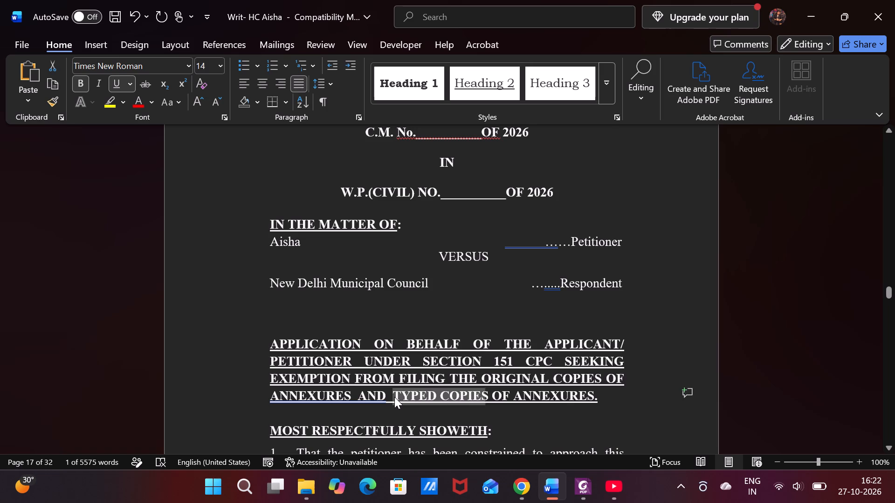
pyautogui.hotkey('shift', 'Right')
pyautogui.hotkey('shift', 'Right')
pyautogui.hotkey('shift', 'Right')
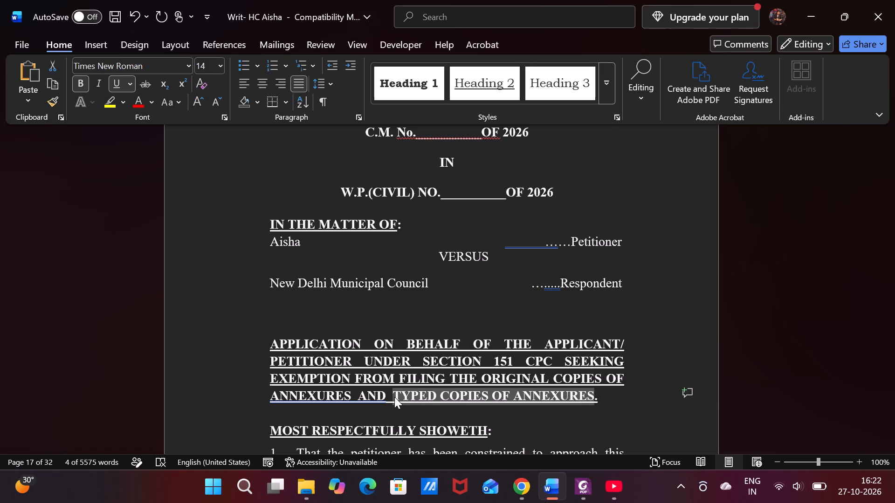
pyautogui.hotkey('ctrl', 'v')
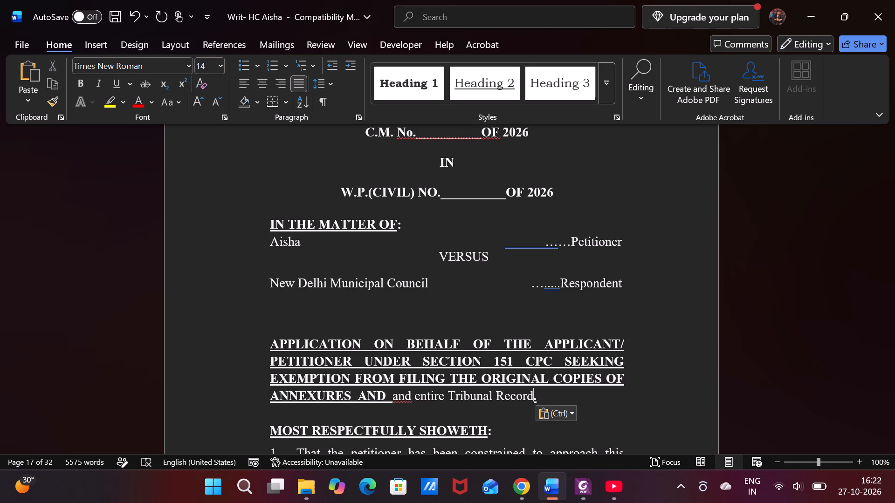
pyautogui.doubleClick(394, 397)
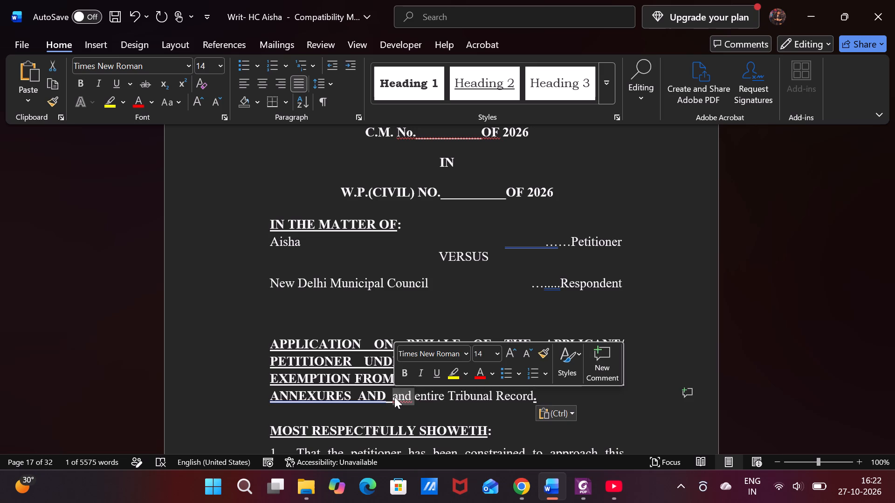
pyautogui.press('BackSpace')
# Format "entire Tribunal Record." in the exemption application's title as uppercase, bold and underlined.
pyautogui.hotkey('shift', 'Right')
pyautogui.hotkey('shift', 'Right')
pyautogui.hotkey('shift', 'Right')
pyautogui.hotkey('shift', 'Right')
pyautogui.hotkey('shift', 'Right')
pyautogui.hotkey('shift', 'Right')
pyautogui.hotkey('shift', 'Right')
pyautogui.hotkey('shift', 'Right')
pyautogui.hotkey('shift', 'Right')
pyautogui.hotkey('shift', 'Right')
pyautogui.hotkey('shift', 'Right')
pyautogui.hotkey('shift', 'Right')
pyautogui.hotkey('shift', 'Right')
pyautogui.hotkey('shift', 'Right')
pyautogui.hotkey('shift', 'Right')
pyautogui.hotkey('shift', 'Right')
pyautogui.hotkey('shift', 'Right')
pyautogui.hotkey('shift', 'Right')
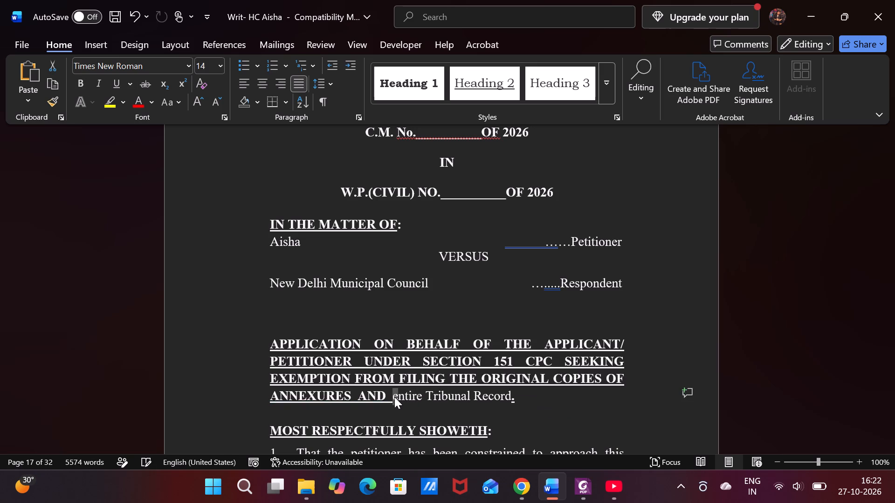
pyautogui.hotkey('shift', 'Right')
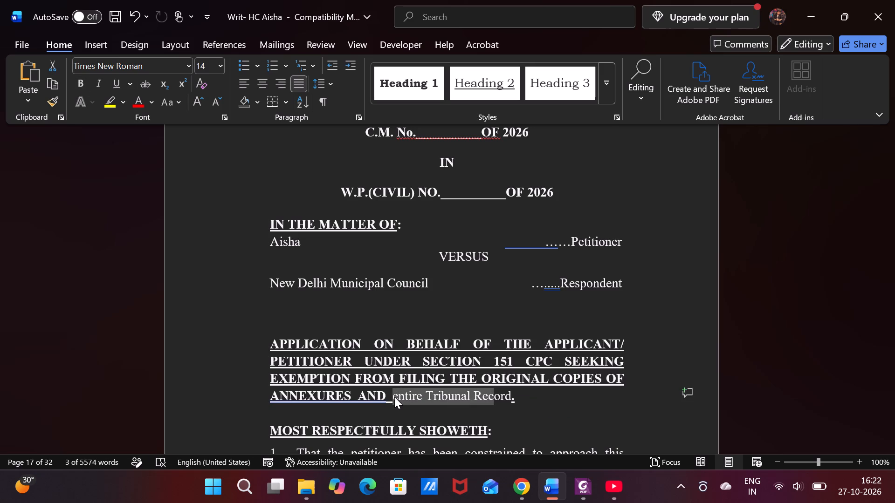
pyautogui.hotkey('shift', 'Right')
pyautogui.hotkey('shift', 'Right')
pyautogui.hotkey('shift', 'Right')
pyautogui.hotkey('shift', 'Right')
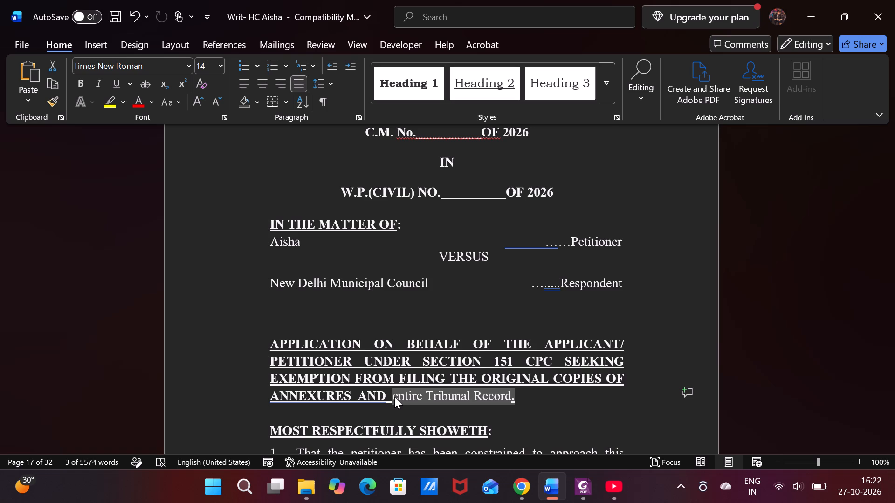
pyautogui.hotkey('shift', 'F3')
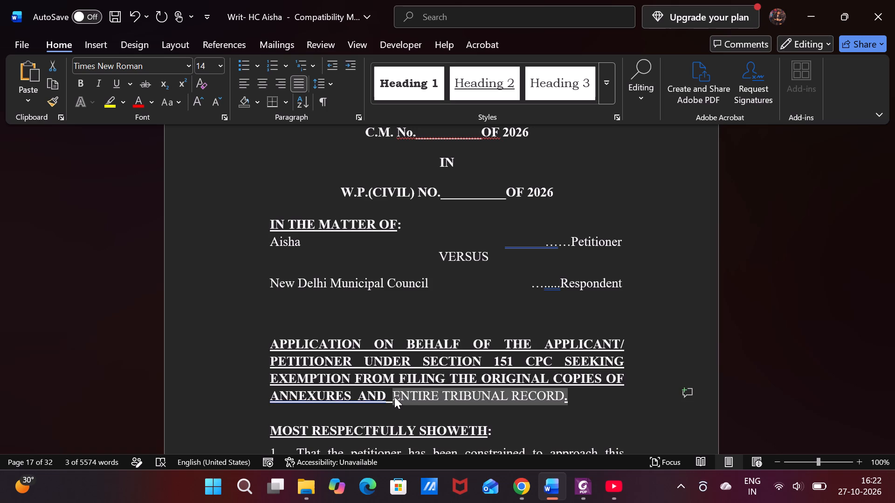
pyautogui.hotkey('ctrl', 'b')
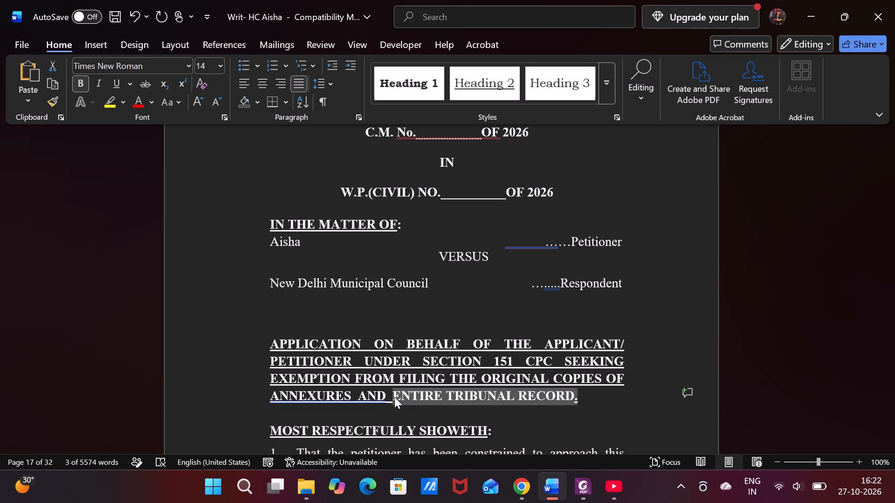
pyautogui.hotkey('ctrl', 'u')
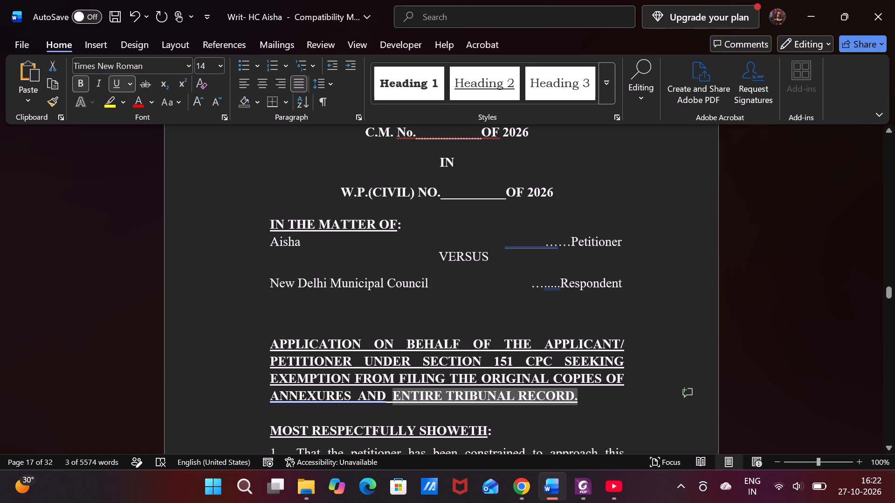
pyautogui.click(609, 413)
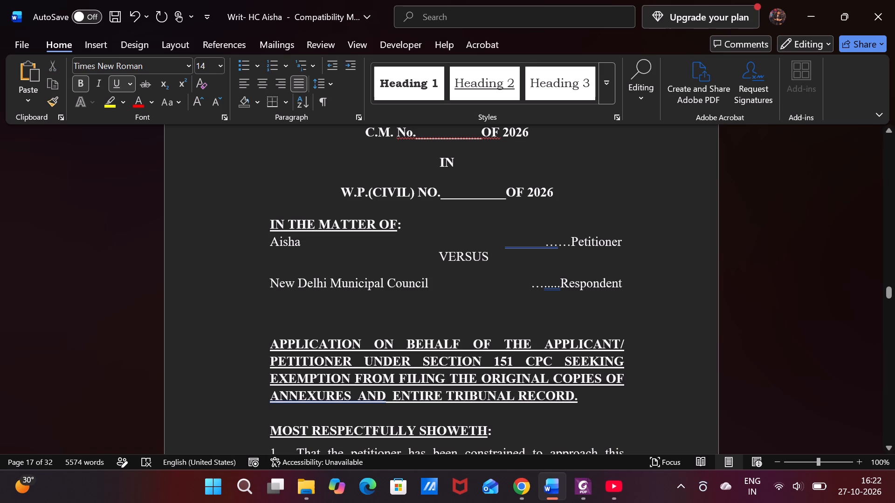
# Change the annexure range in paragraph 2 of the exemption application to "P2 to P10".
pyautogui.tripleClick(886, 445)
pyautogui.click(886, 445)
pyautogui.moveTo(886, 445); pyautogui.dragTo(888, 447)
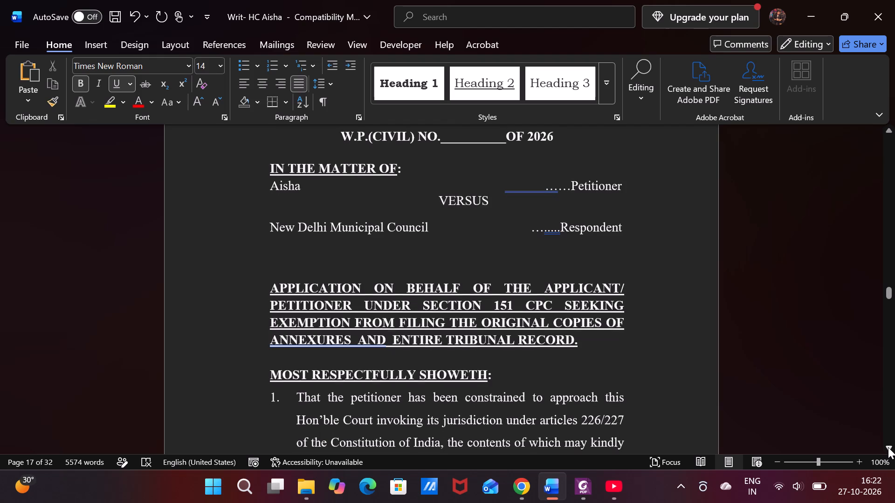
pyautogui.moveTo(888, 447); pyautogui.dragTo(890, 449)
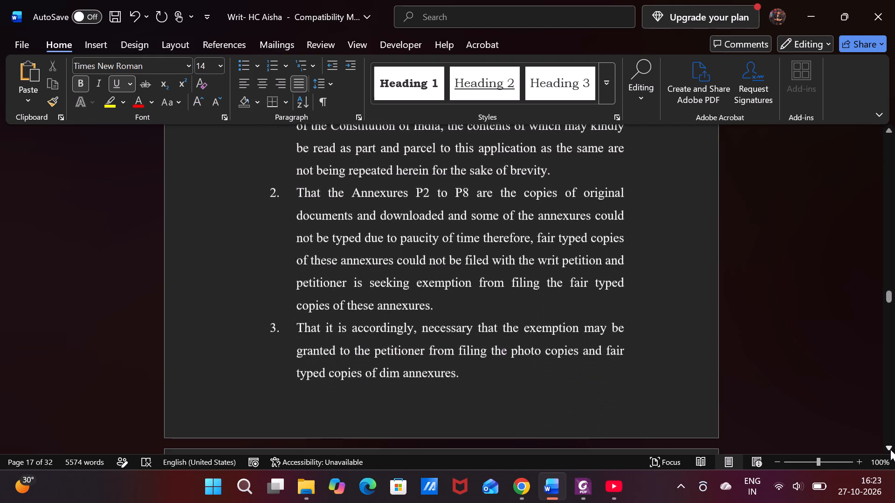
pyautogui.moveTo(890, 449); pyautogui.dragTo(885, 132)
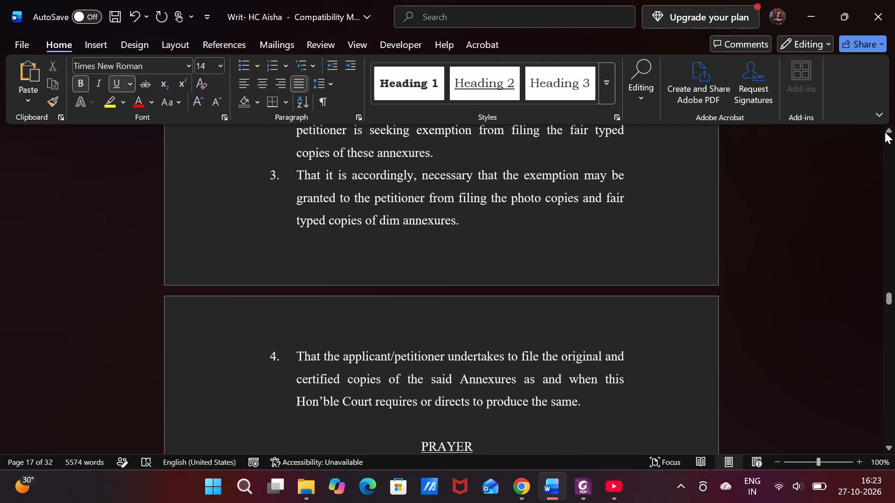
pyautogui.moveTo(885, 132); pyautogui.dragTo(886, 130)
pyautogui.tripleClick(886, 130)
pyautogui.tripleClick(886, 130)
pyautogui.tripleClick(886, 130)
pyautogui.tripleClick(886, 130)
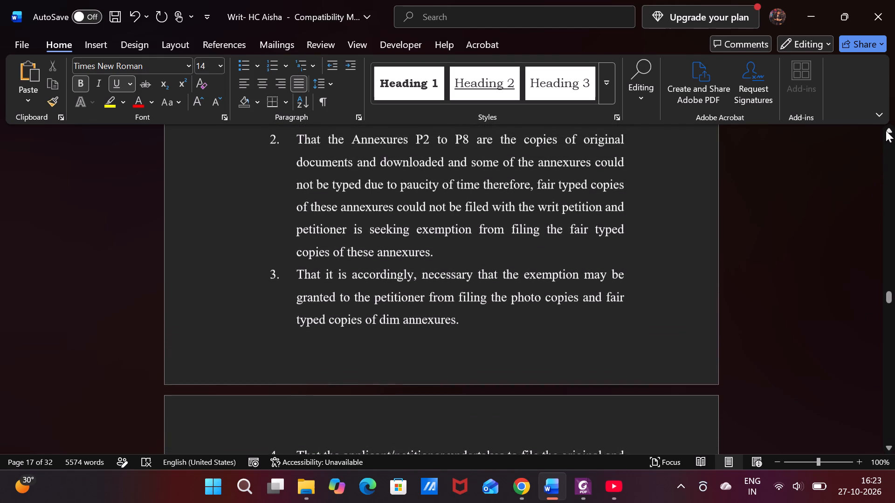
pyautogui.doubleClick(886, 130)
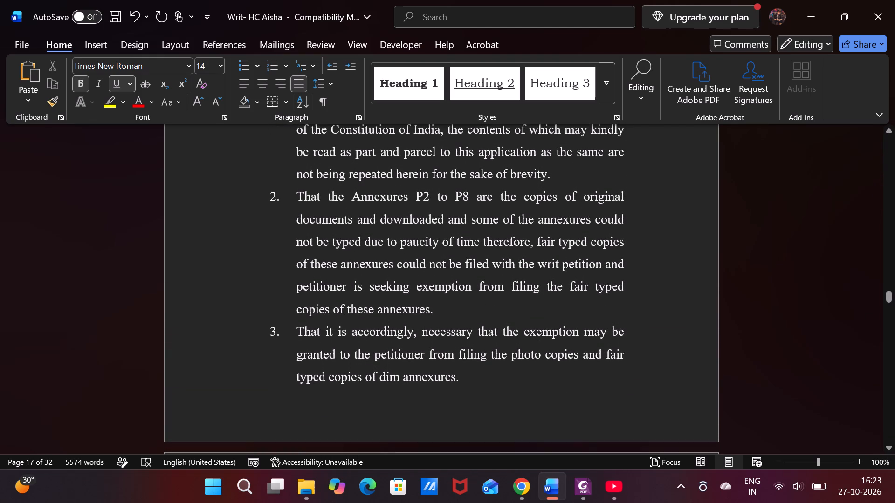
pyautogui.click(470, 194)
pyautogui.press('BackSpace')
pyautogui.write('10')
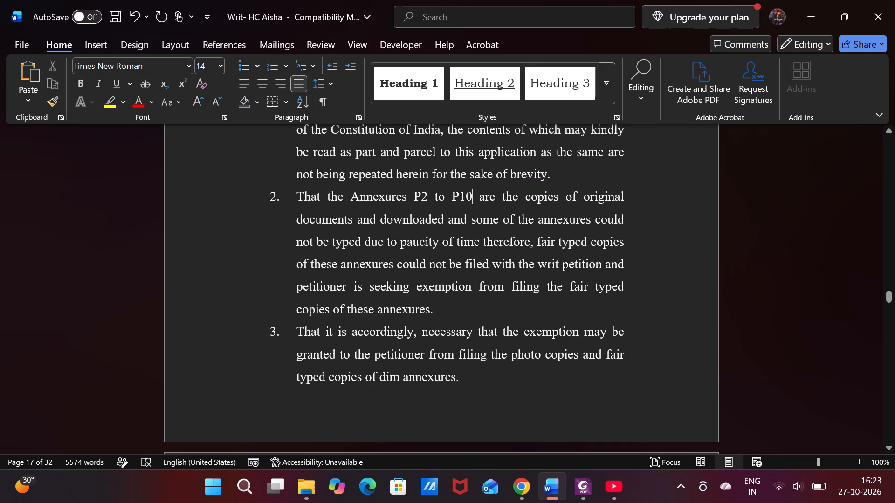
# Change the end of the annexure range in prayer clause i) of the exemption application to "P10".
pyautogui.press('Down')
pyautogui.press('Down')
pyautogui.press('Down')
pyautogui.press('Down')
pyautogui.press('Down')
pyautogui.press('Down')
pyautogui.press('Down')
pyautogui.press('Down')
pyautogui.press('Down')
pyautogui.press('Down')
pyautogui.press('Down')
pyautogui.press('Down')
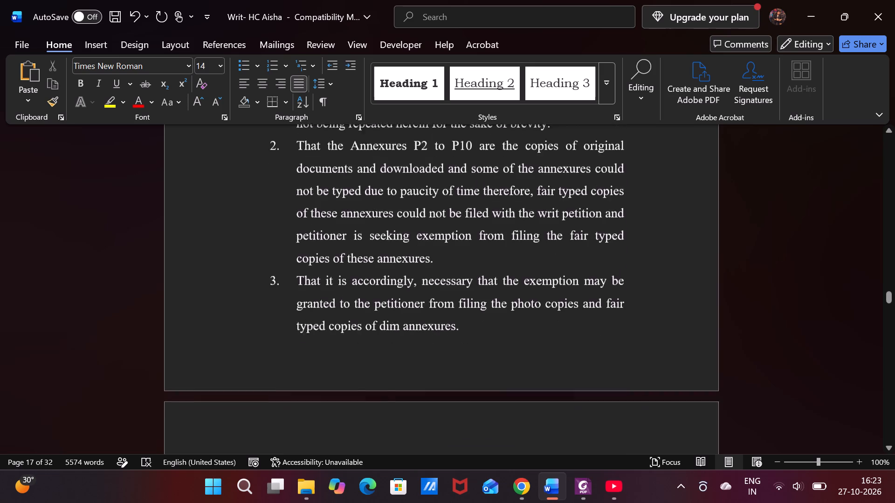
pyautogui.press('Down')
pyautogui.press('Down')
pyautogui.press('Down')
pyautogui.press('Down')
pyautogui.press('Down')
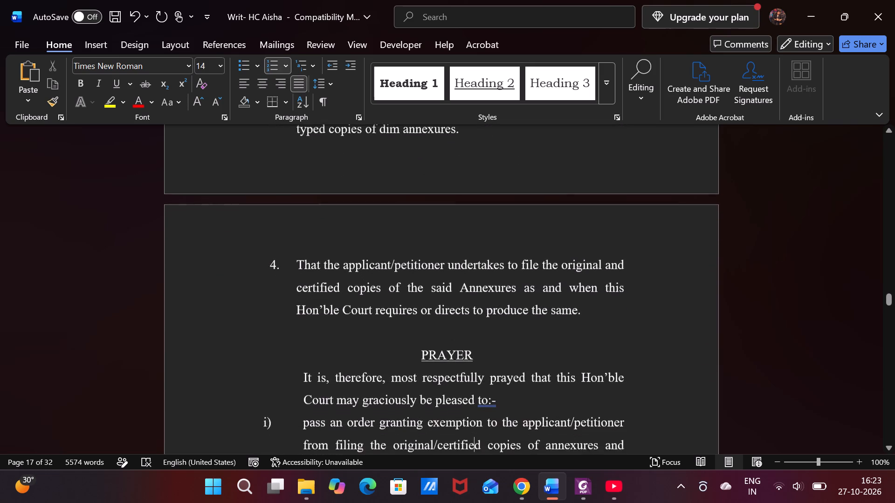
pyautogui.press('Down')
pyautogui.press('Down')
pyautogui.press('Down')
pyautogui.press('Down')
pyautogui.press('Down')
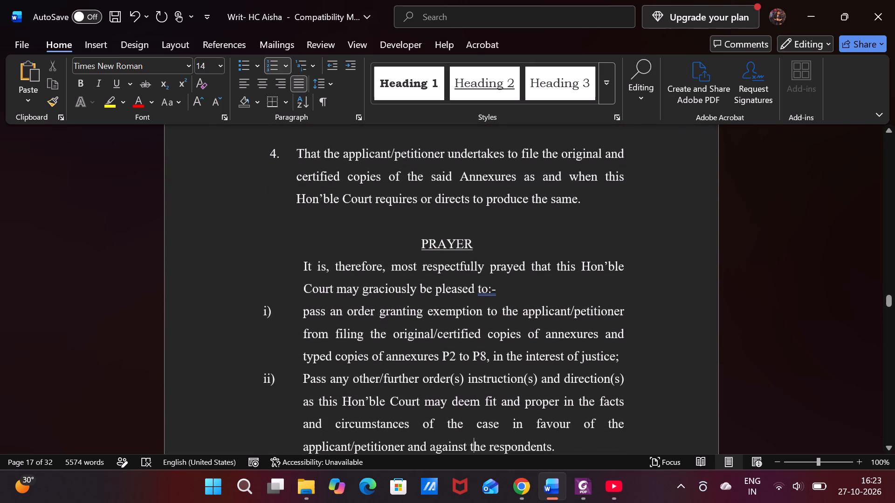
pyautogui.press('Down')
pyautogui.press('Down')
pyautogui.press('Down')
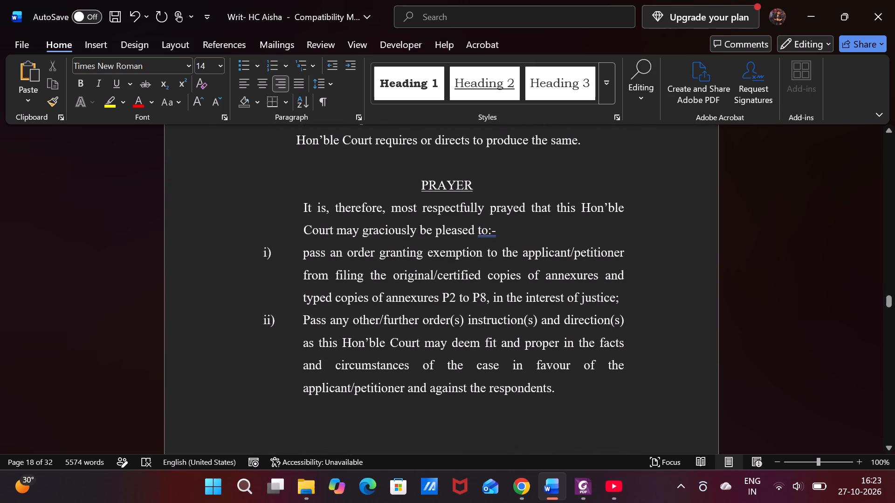
pyautogui.click(485, 297)
pyautogui.press('BackSpace')
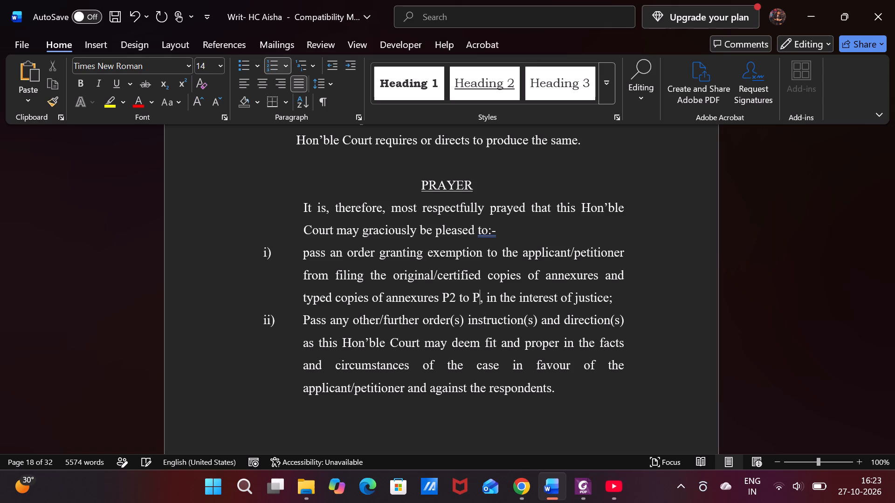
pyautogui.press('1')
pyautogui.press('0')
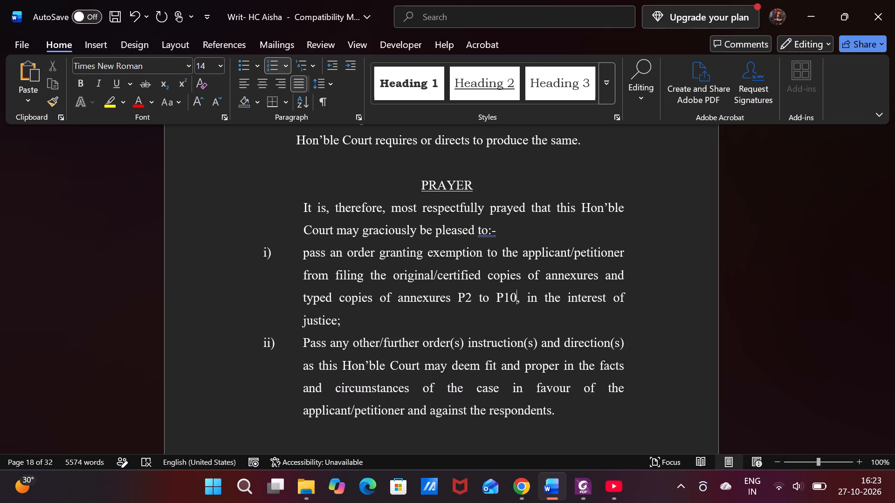
# Hyphenate both annexure numbers in prayer clause i) so the range reads "P-2 to P-10".
pyautogui.press('Left')
pyautogui.press('Left')
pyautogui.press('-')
pyautogui.press('Left')
pyautogui.press('Left')
pyautogui.press('Left')
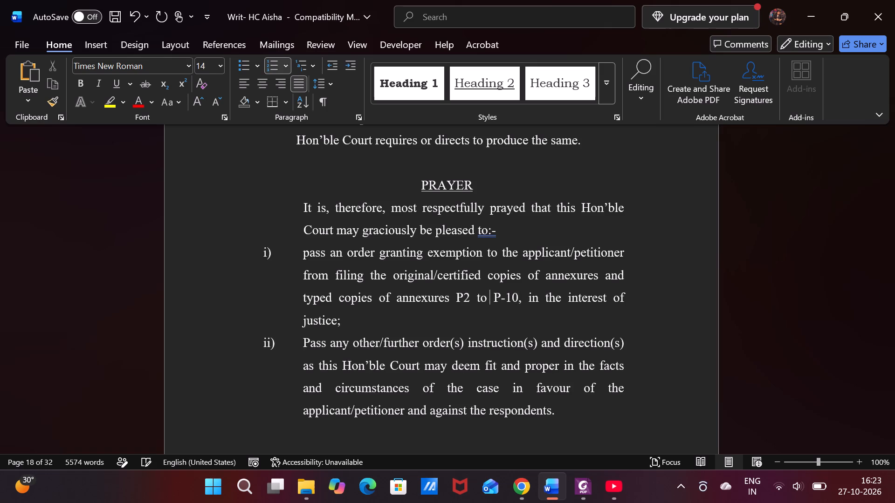
pyautogui.press('Left')
pyautogui.press('Left')
pyautogui.press('Left')
pyautogui.press('Left')
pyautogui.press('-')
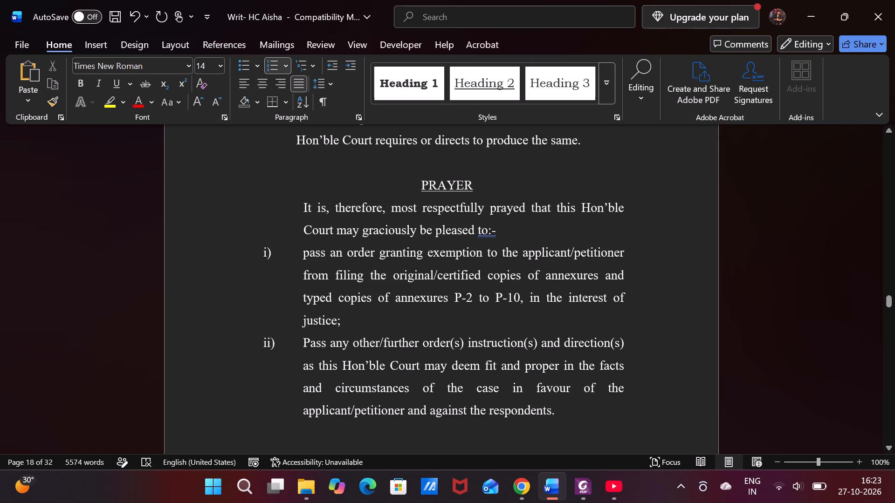
# Insert "and entire Tribunal Record" after "P-10" in prayer clause i) and save the document.
pyautogui.click(522, 298)
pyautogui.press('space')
pyautogui.hotkey('ctrl', 'v')
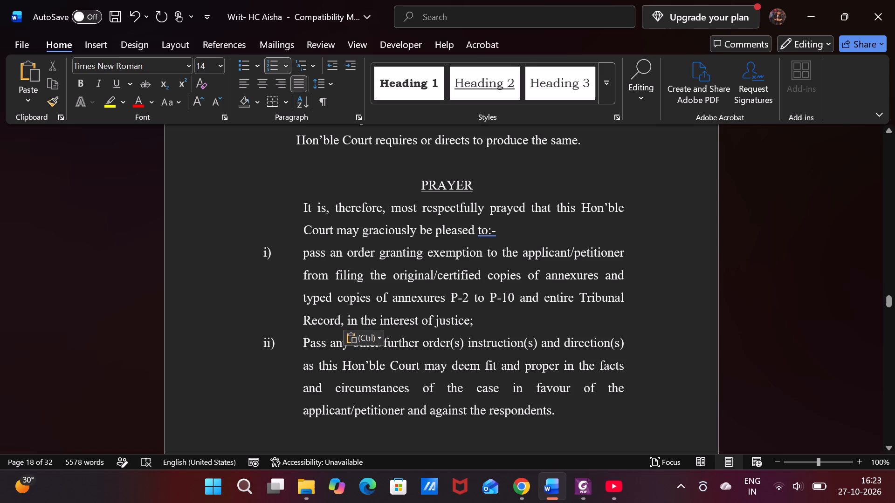
pyautogui.click(608, 340)
pyautogui.hotkey('ctrl', 's')
pyautogui.click(822, 394)
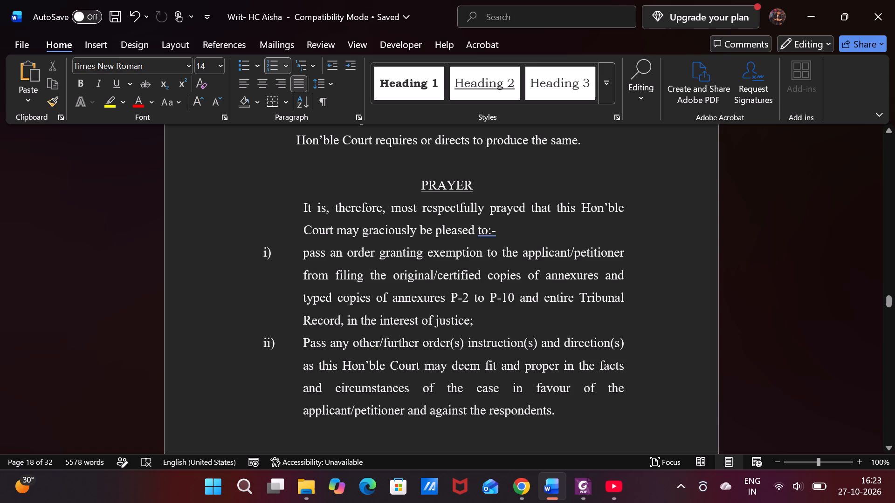
# Look through the pages following the exemption application's prayer, down to the petition index near the document's end.
pyautogui.tripleClick(887, 446)
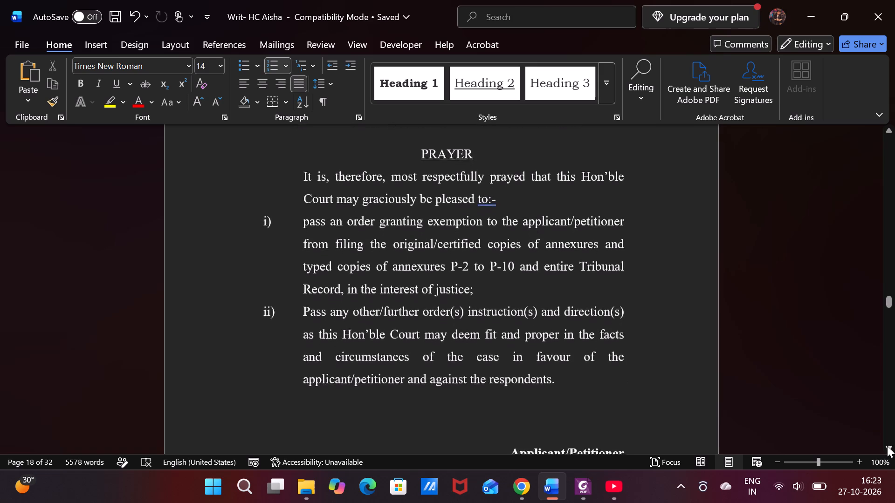
pyautogui.doubleClick(887, 446)
pyautogui.moveTo(887, 446); pyautogui.dragTo(889, 449)
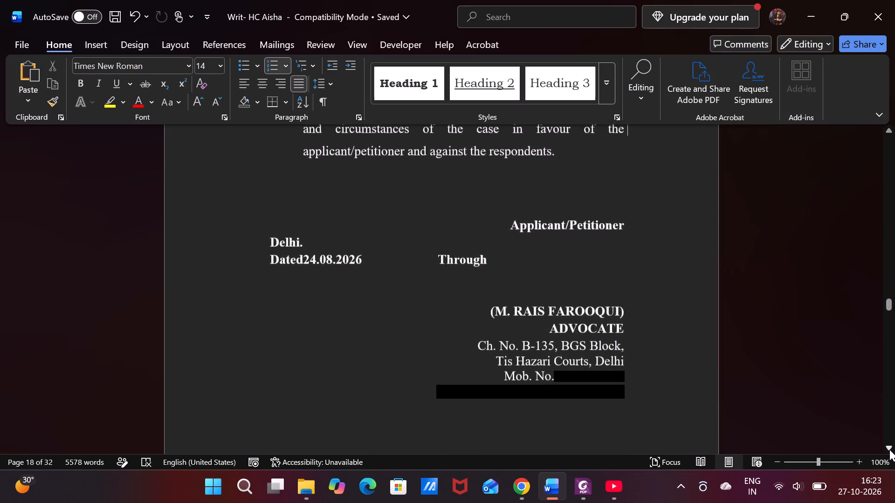
pyautogui.moveTo(889, 449); pyautogui.dragTo(890, 450)
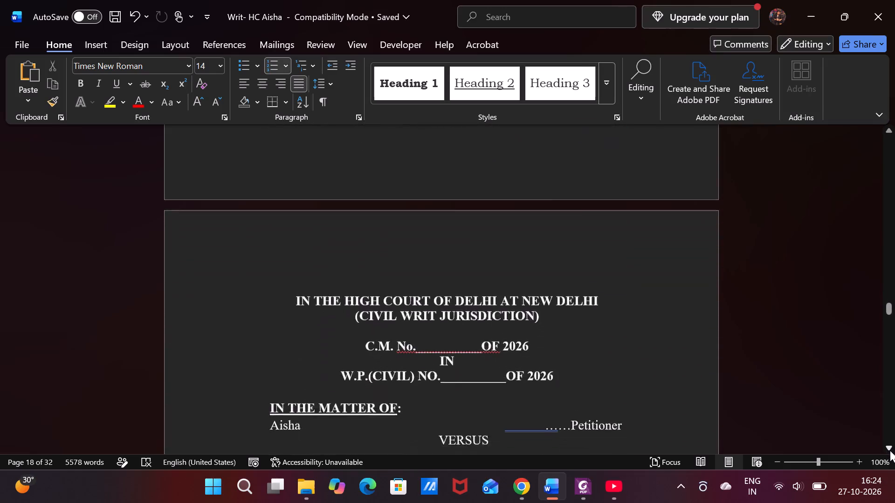
pyautogui.moveTo(890, 450); pyautogui.dragTo(891, 427)
pyautogui.click(891, 427)
pyautogui.click(891, 427)
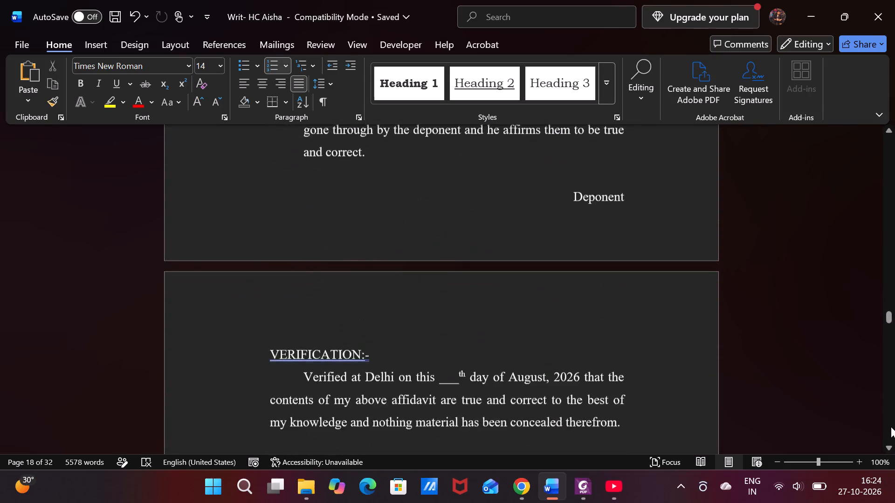
pyautogui.click(891, 427)
pyautogui.tripleClick(891, 427)
pyautogui.click(891, 427)
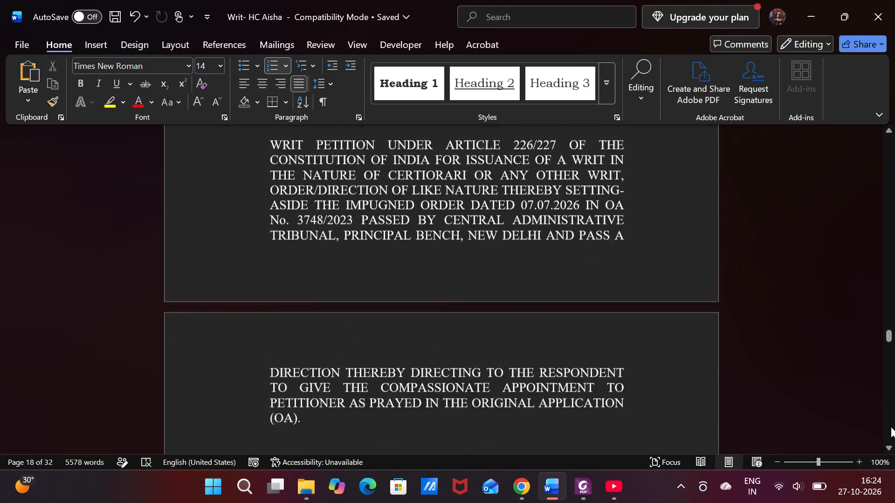
pyautogui.click(891, 427)
pyautogui.tripleClick(891, 427)
pyautogui.tripleClick(891, 427)
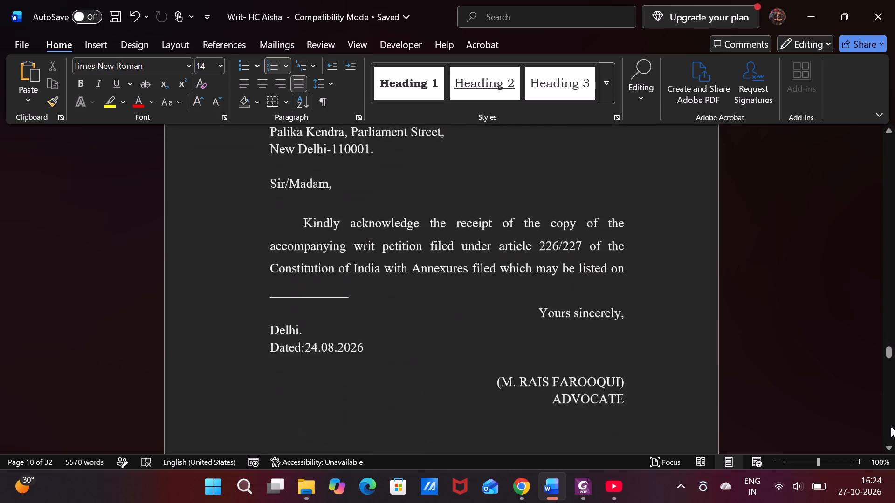
pyautogui.doubleClick(891, 427)
pyautogui.tripleClick(891, 427)
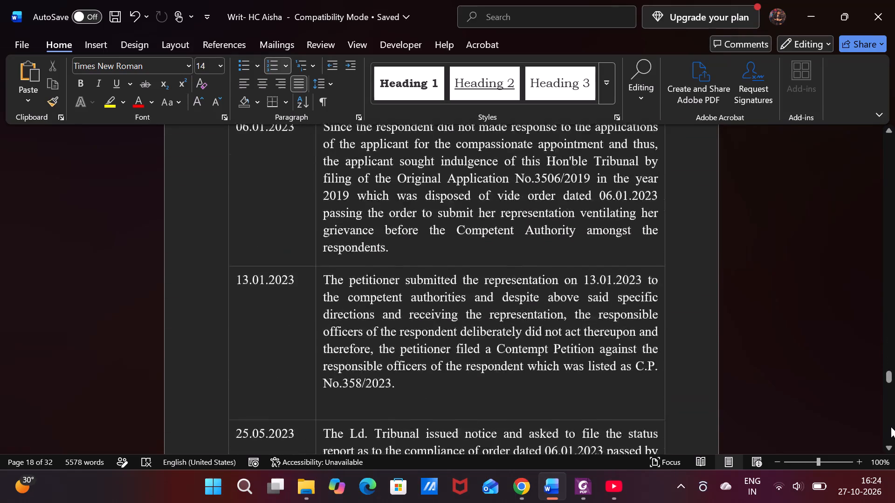
pyautogui.tripleClick(891, 427)
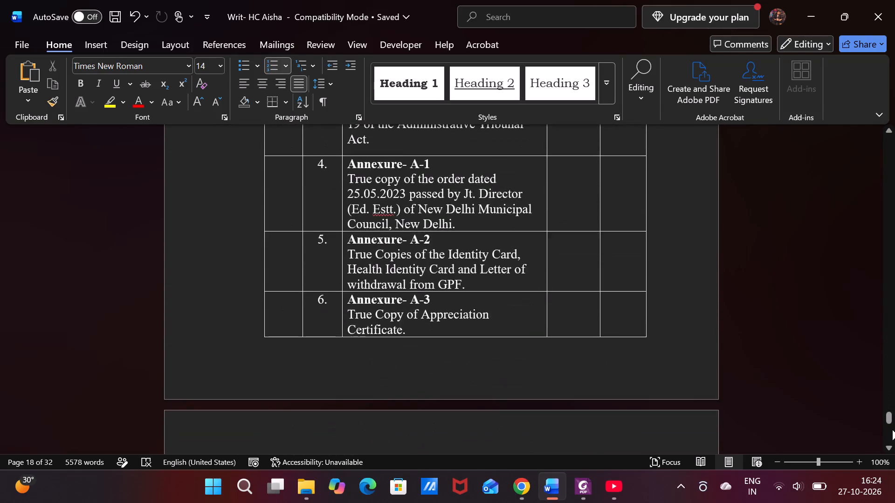
pyautogui.doubleClick(892, 429)
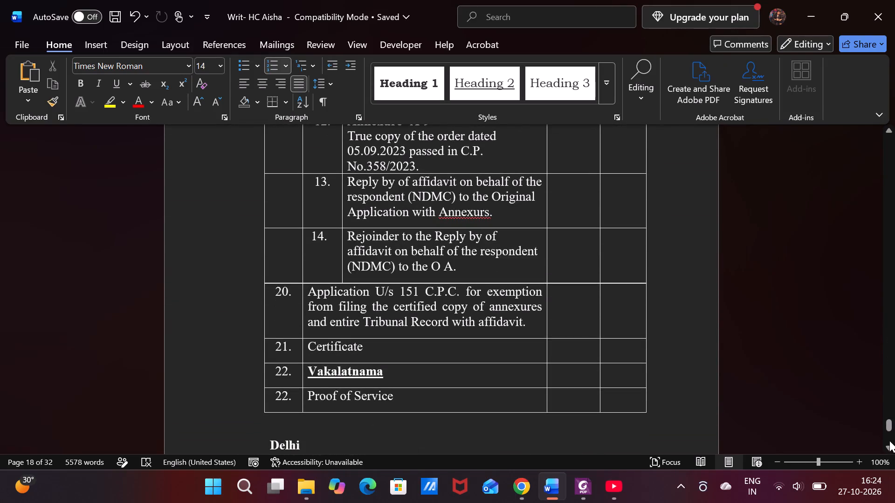
pyautogui.click(889, 440)
pyautogui.click(888, 414)
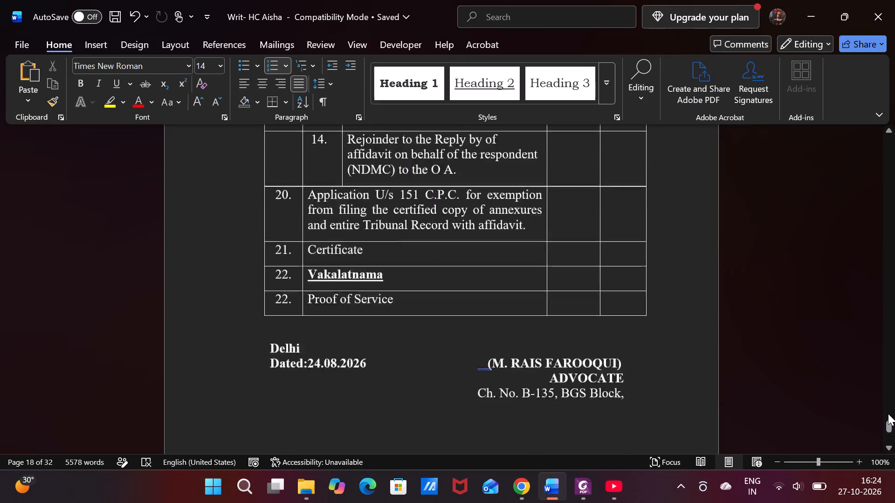
pyautogui.click(888, 414)
pyautogui.click(888, 414)
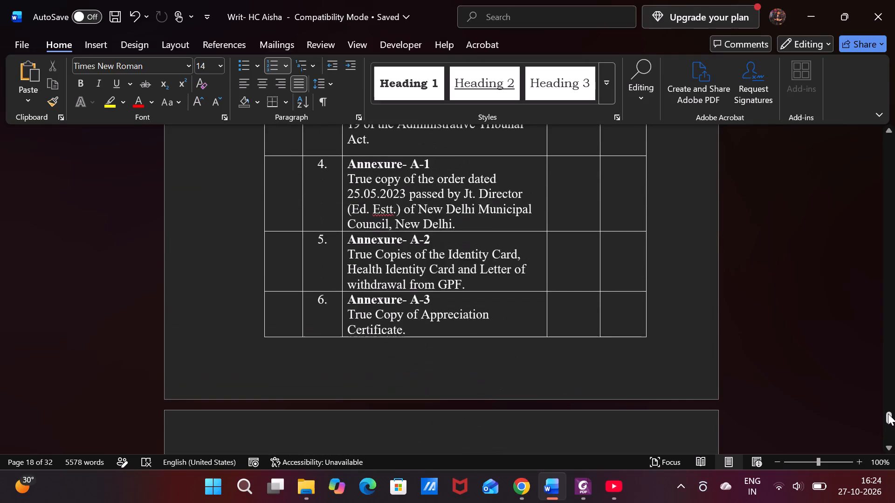
pyautogui.click(886, 399)
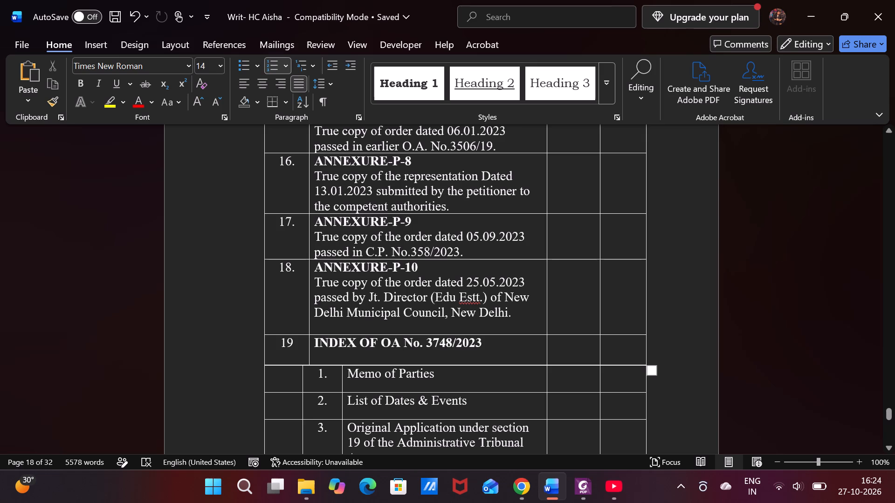
pyautogui.click(887, 435)
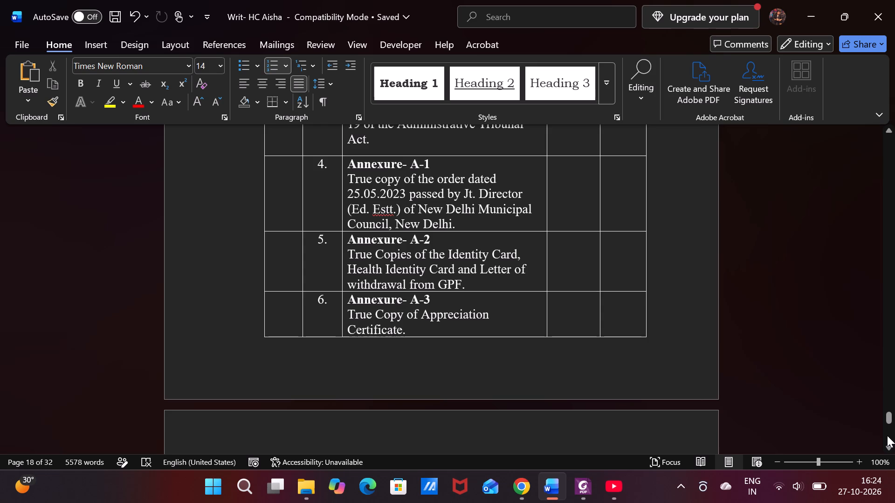
pyautogui.click(887, 435)
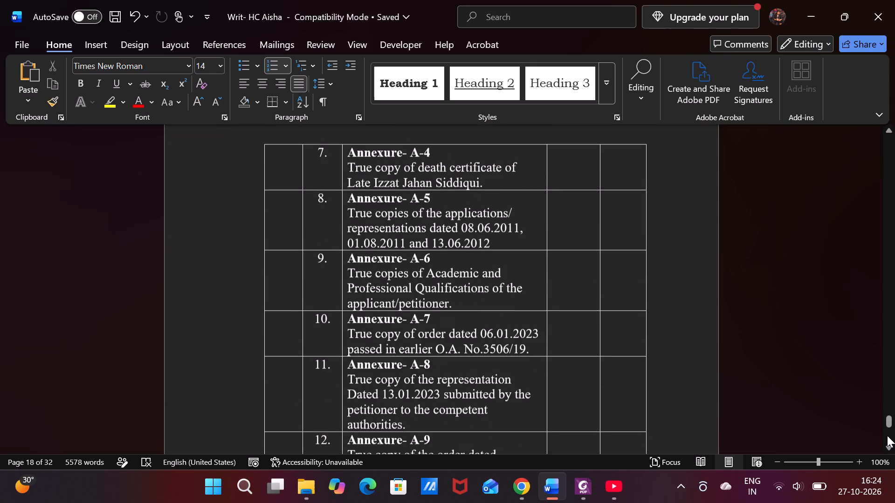
pyautogui.click(887, 435)
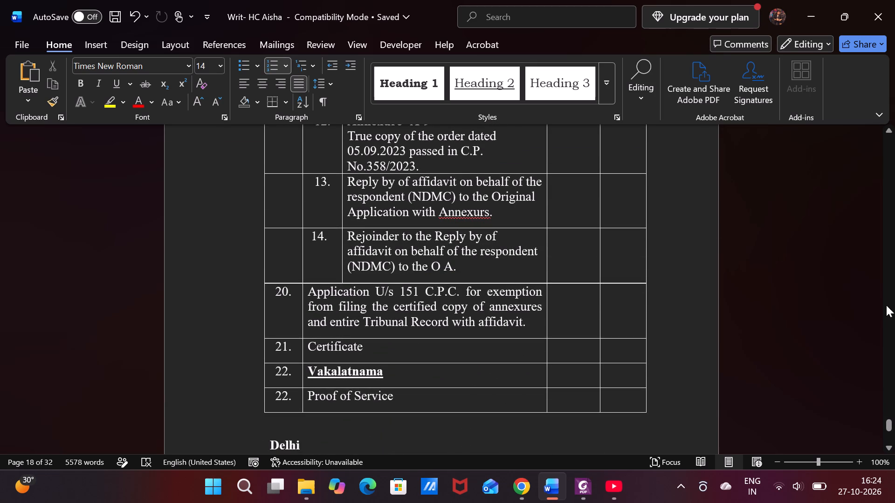
pyautogui.tripleClick(889, 317)
pyautogui.click(889, 317)
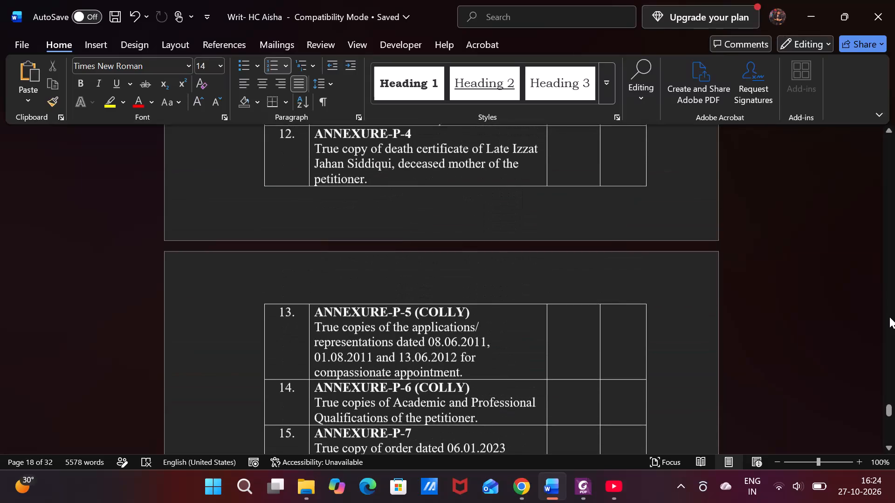
pyautogui.click(889, 428)
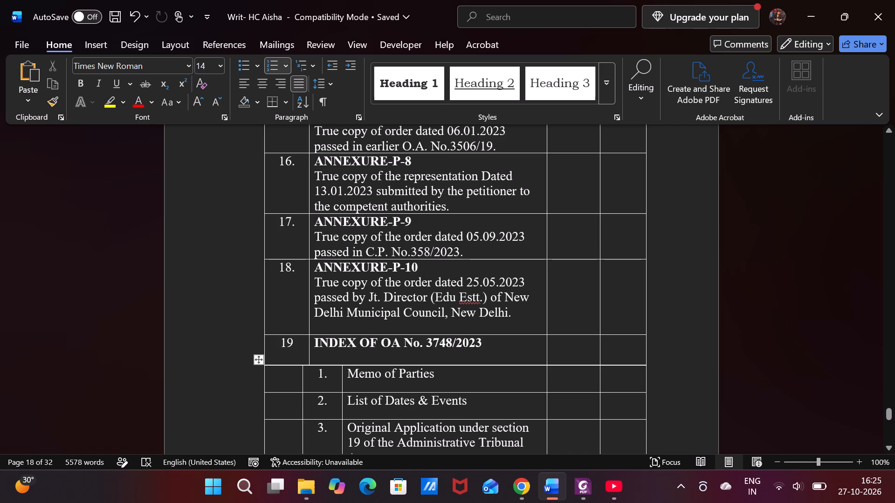
pyautogui.tripleClick(888, 427)
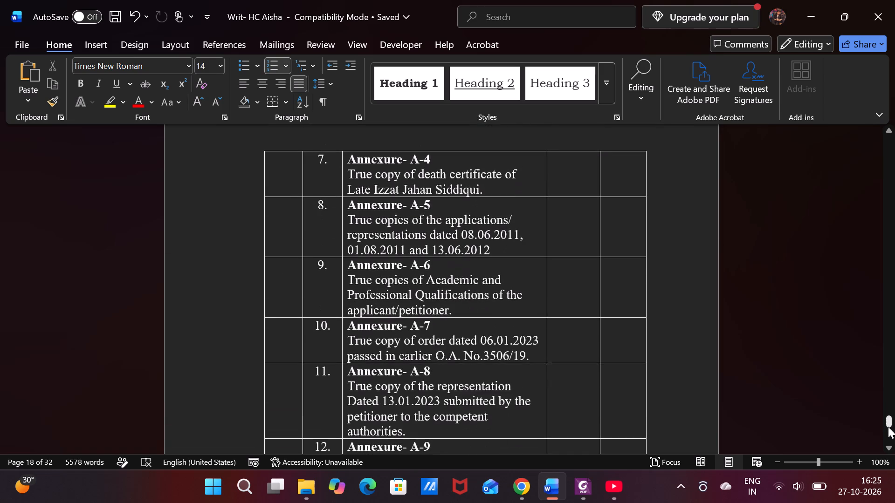
pyautogui.click(887, 438)
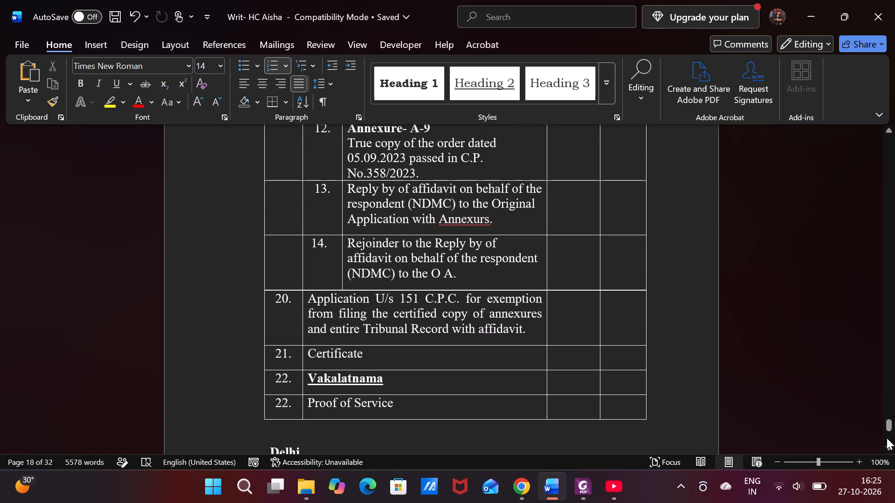
pyautogui.click(892, 392)
pyautogui.click(892, 392)
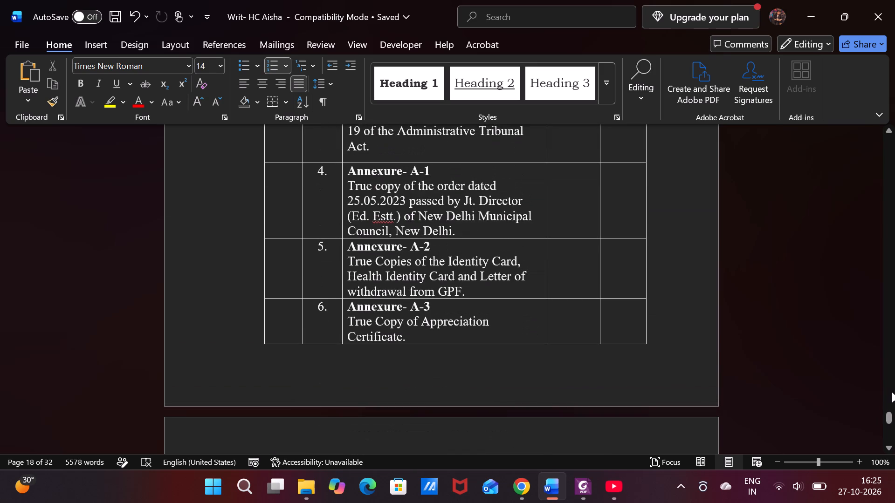
pyautogui.click(886, 386)
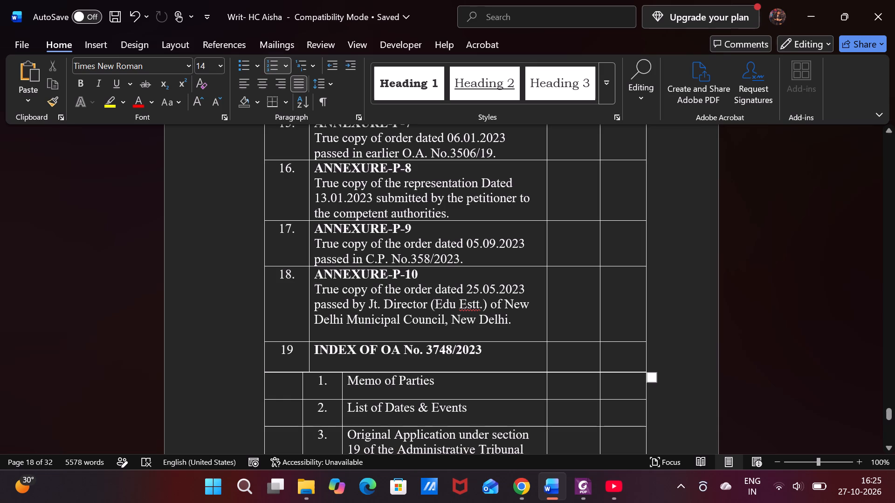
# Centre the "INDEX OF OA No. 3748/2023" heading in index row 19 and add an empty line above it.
pyautogui.click(317, 348)
pyautogui.click(265, 81)
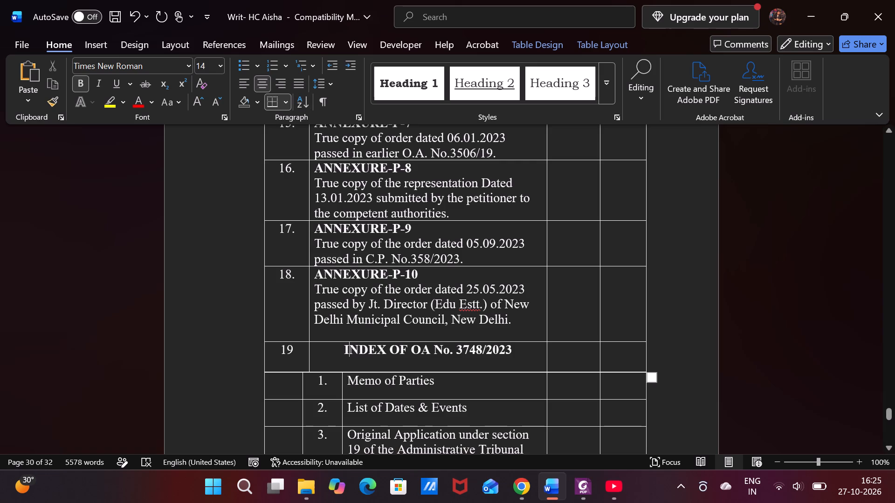
pyautogui.click(345, 347)
pyautogui.press('Return')
pyautogui.press('Up')
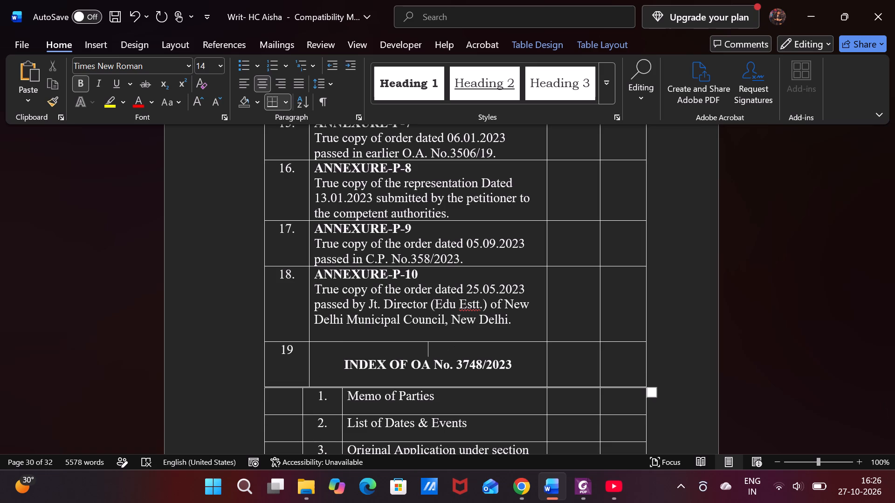
# Copy the bold "ANNEXURE-P-10" label from the entry in index row 18.
pyautogui.click(317, 270)
pyautogui.hotkey('shift', 'Right')
pyautogui.hotkey('shift', 'Right')
pyautogui.hotkey('shift', 'Right')
pyautogui.hotkey('shift', 'Right')
pyautogui.hotkey('shift', 'Right')
pyautogui.hotkey('shift', 'Right')
pyautogui.hotkey('shift', 'Right')
pyautogui.hotkey('shift', 'Right')
pyautogui.hotkey('shift', 'Right')
pyautogui.hotkey('shift', 'Right')
pyautogui.hotkey('shift', 'Right')
pyautogui.hotkey('shift', 'Right')
pyautogui.hotkey('shift', 'Right')
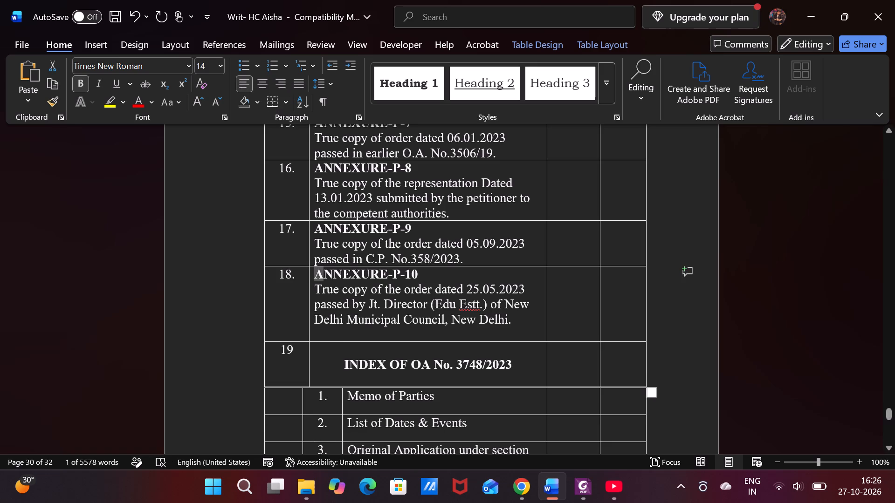
pyautogui.hotkey('shift', 'Left')
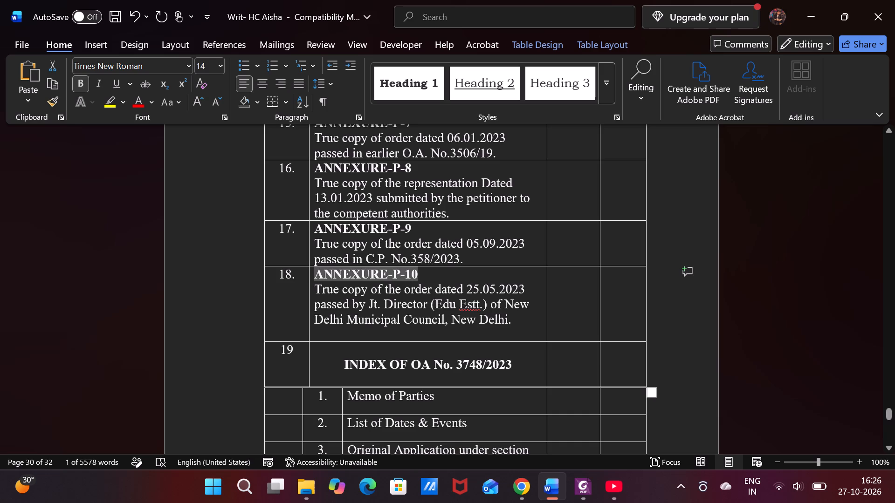
pyautogui.hotkey('ctrl', 'c')
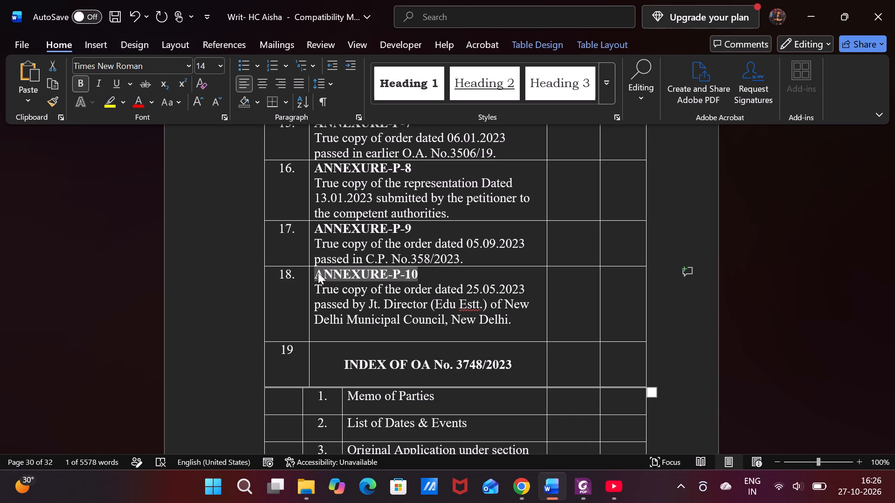
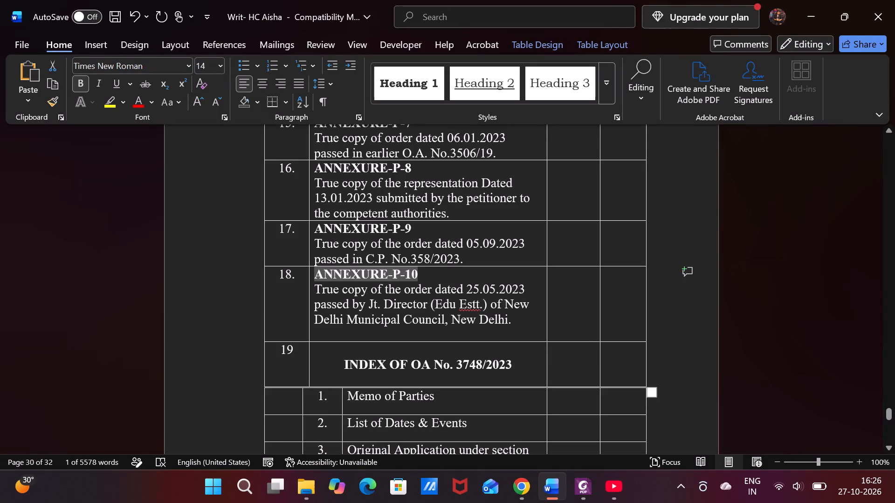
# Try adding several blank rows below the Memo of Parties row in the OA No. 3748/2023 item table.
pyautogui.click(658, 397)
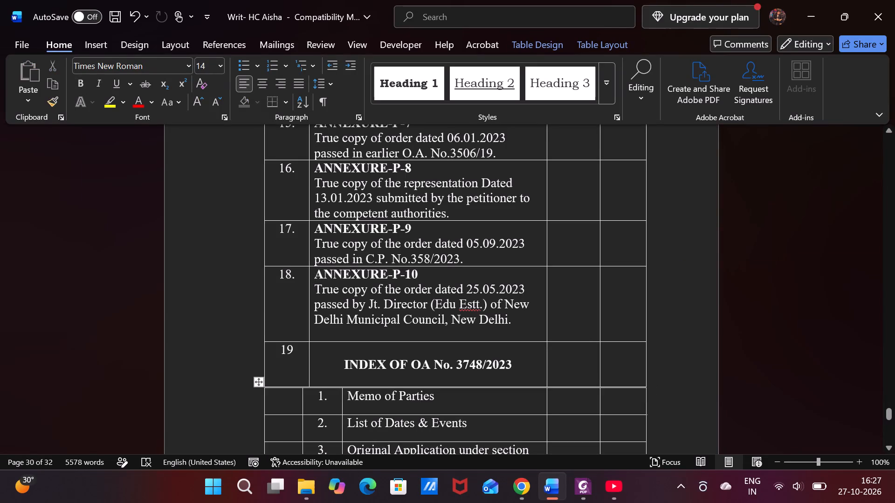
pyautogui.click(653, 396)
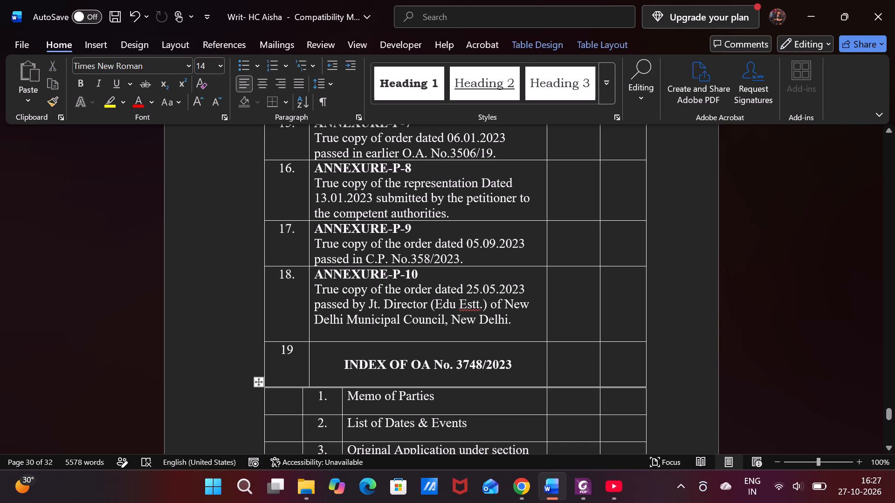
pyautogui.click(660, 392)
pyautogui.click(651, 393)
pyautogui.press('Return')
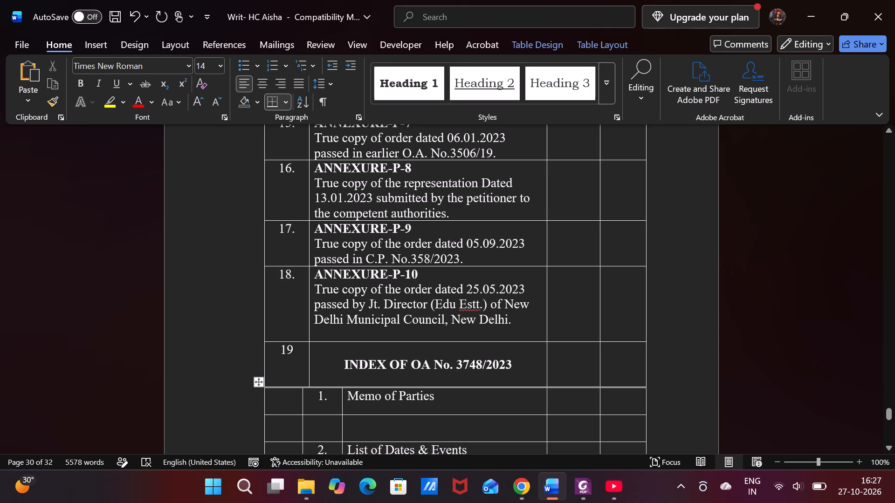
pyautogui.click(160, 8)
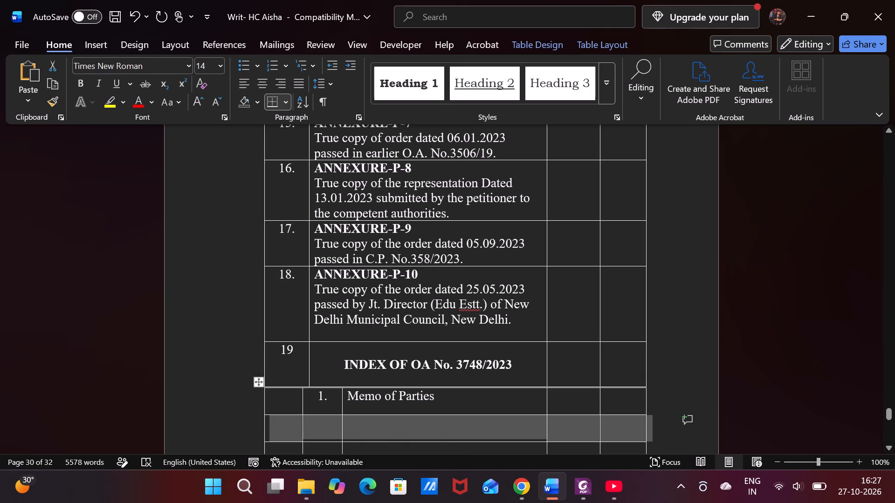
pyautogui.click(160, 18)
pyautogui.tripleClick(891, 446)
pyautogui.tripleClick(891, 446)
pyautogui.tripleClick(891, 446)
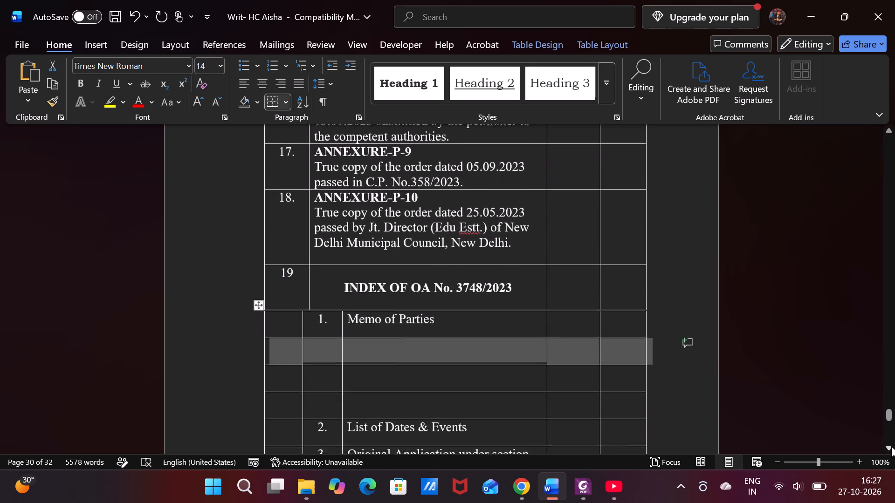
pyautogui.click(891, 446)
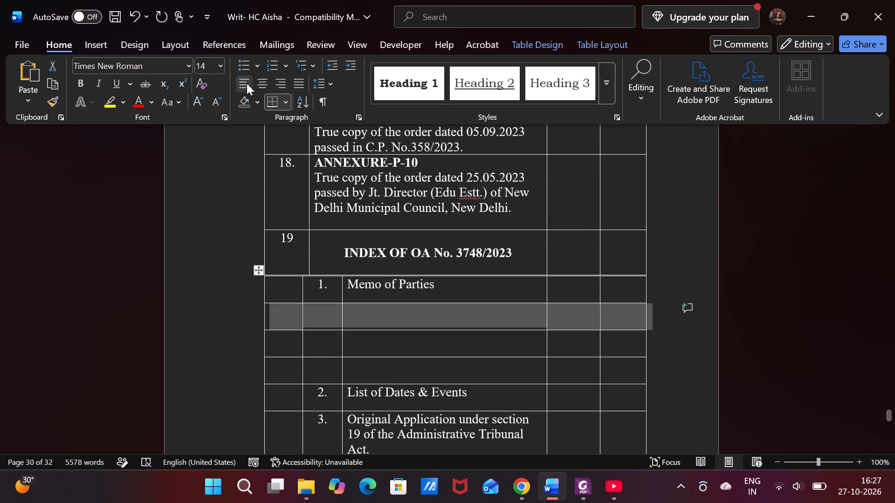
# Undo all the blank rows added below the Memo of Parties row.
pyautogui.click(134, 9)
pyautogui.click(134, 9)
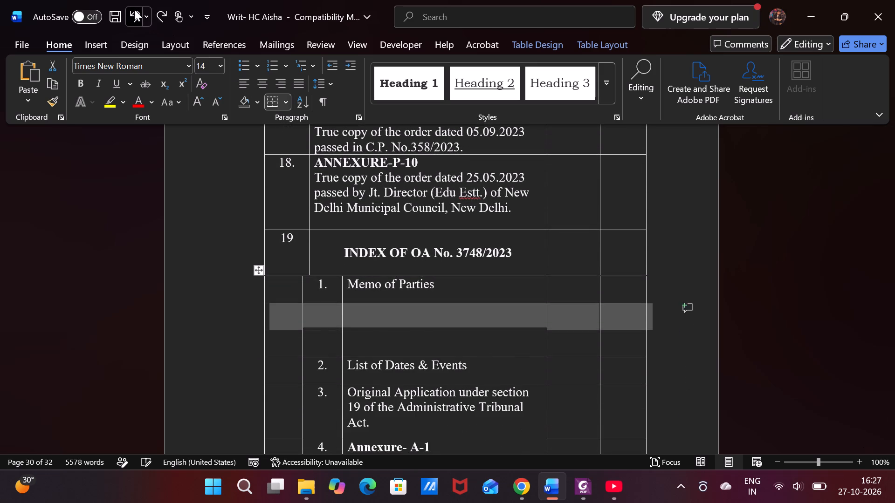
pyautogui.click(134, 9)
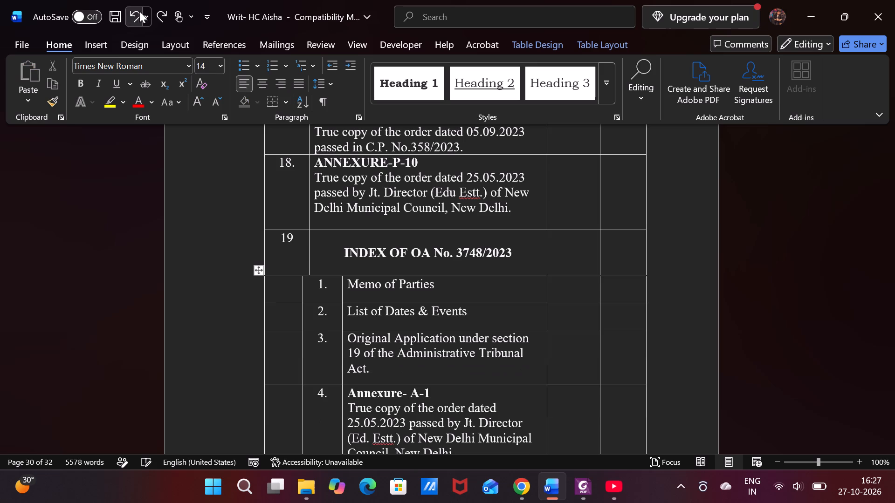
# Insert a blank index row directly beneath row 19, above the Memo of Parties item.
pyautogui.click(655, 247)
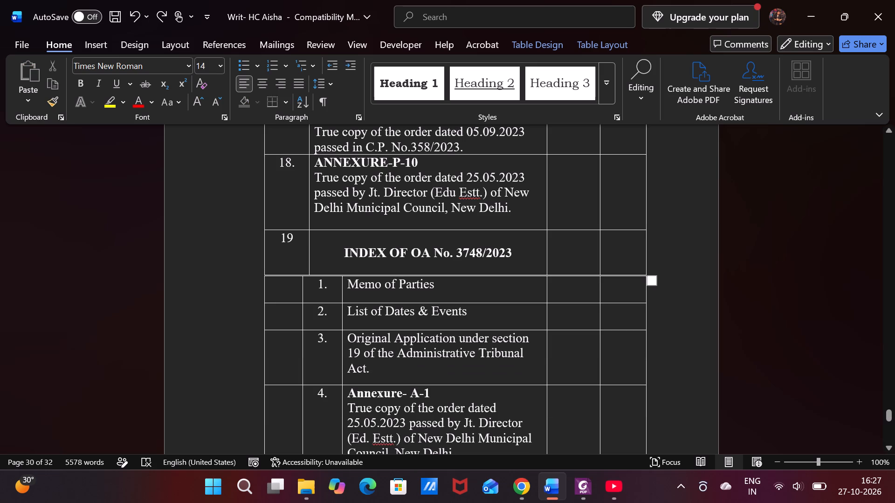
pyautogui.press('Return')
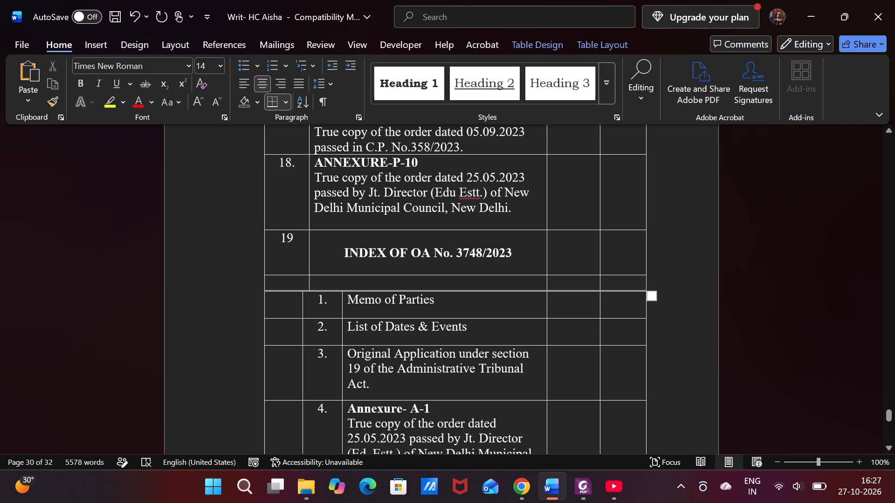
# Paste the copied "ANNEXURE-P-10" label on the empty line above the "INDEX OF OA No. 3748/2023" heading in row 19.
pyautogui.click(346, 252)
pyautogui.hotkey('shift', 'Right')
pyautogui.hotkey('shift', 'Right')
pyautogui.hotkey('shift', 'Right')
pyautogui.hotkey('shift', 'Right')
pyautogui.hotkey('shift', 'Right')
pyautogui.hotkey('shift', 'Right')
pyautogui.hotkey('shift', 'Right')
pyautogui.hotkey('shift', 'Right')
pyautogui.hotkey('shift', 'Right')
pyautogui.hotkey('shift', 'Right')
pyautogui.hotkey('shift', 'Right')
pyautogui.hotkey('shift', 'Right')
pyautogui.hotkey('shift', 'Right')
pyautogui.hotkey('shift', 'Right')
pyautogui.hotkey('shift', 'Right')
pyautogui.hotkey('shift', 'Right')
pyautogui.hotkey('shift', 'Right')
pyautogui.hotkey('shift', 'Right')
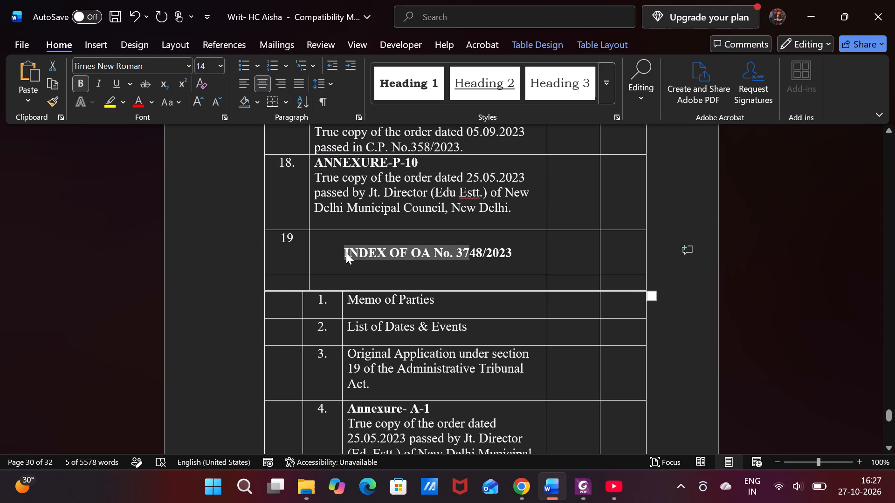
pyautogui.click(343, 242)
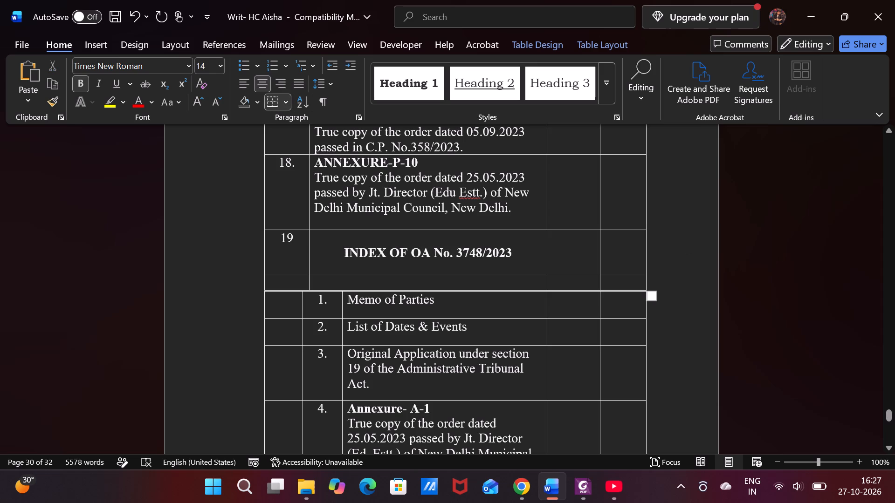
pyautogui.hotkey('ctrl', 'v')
# Copy the word "INDEX" from the "INDEX OF OA No. 3748/2023" heading in row 19.
pyautogui.click(344, 246)
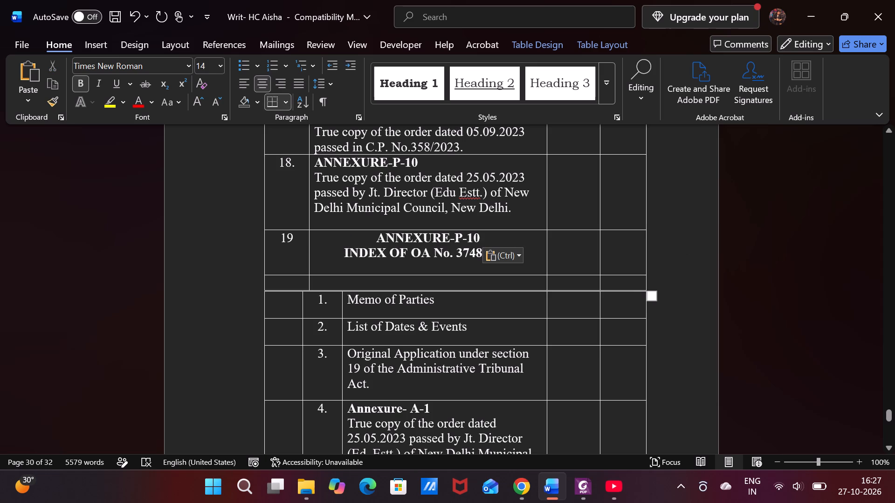
pyautogui.hotkey('shift', 'Down')
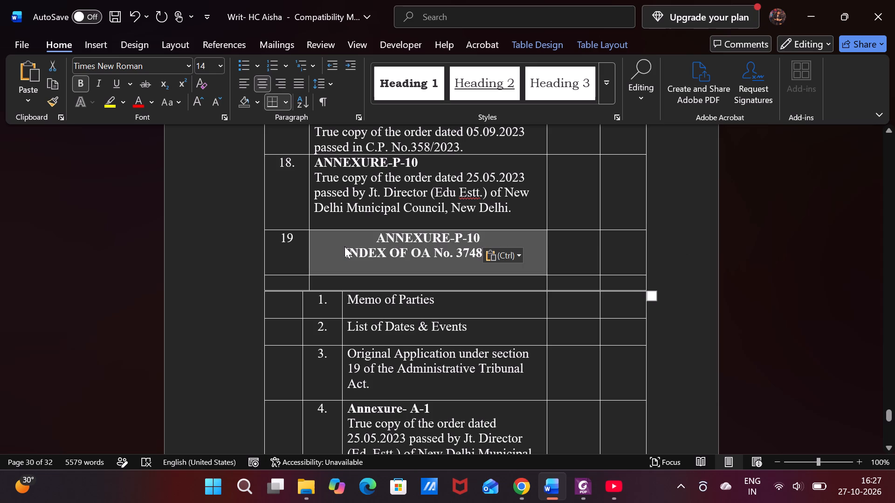
pyautogui.press('Right')
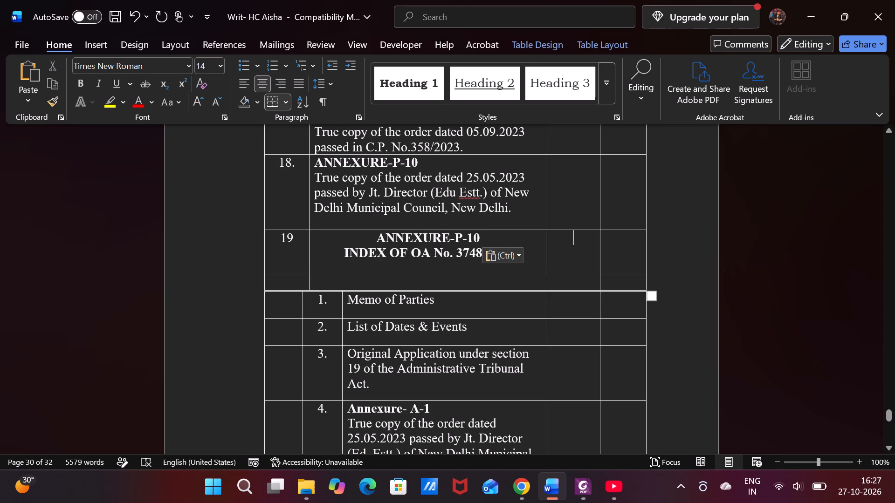
pyautogui.click(346, 256)
pyautogui.hotkey('shift', 'Right')
pyautogui.hotkey('shift', 'Right')
pyautogui.hotkey('shift', 'Right')
pyautogui.hotkey('shift', 'Right')
pyautogui.hotkey('shift', 'Right')
pyautogui.hotkey('shift', 'Right')
pyautogui.hotkey('shift', 'Right')
pyautogui.hotkey('shift', 'Right')
pyautogui.hotkey('shift', 'Right')
pyautogui.hotkey('shift', 'Right')
pyautogui.hotkey('shift', 'Right')
pyautogui.hotkey('shift', 'Right')
pyautogui.hotkey('shift', 'Right')
pyautogui.hotkey('shift', 'Right')
pyautogui.hotkey('shift', 'Right')
pyautogui.hotkey('shift', 'Right')
pyautogui.hotkey('shift', 'Right')
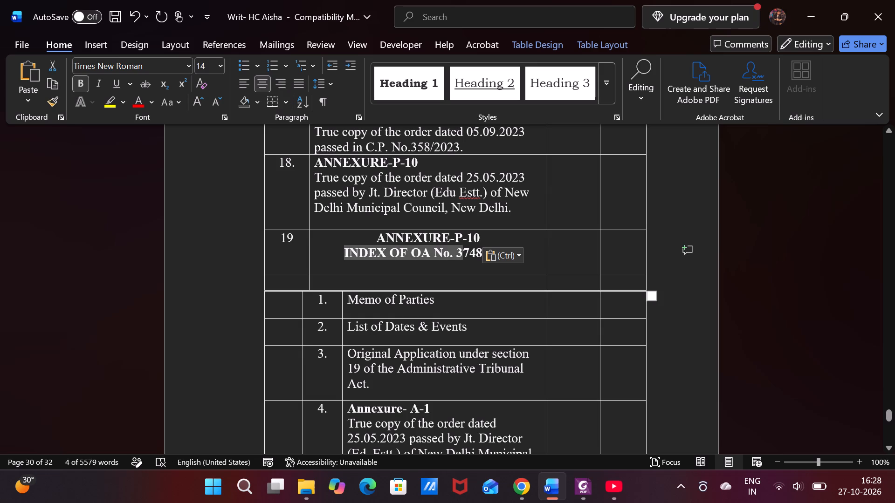
pyautogui.hotkey('shift', 'Right')
pyautogui.hotkey('shift', 'Right')
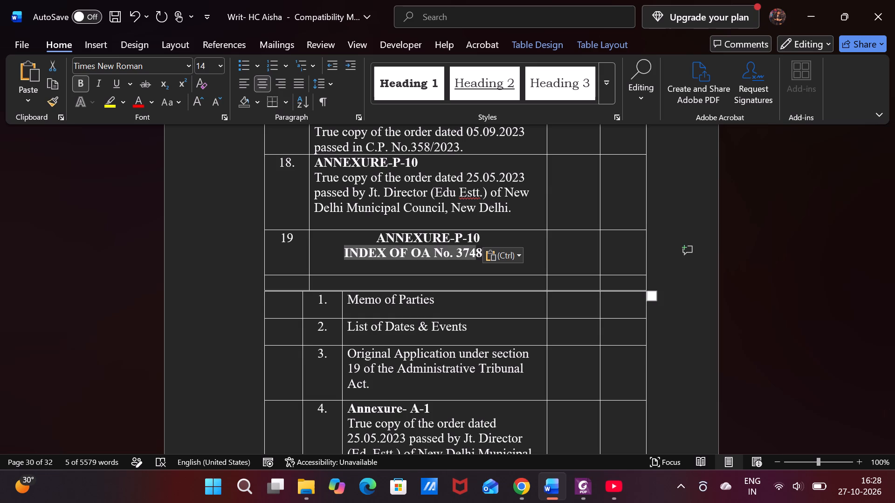
pyautogui.hotkey('shift', 'Right')
pyautogui.click(539, 248)
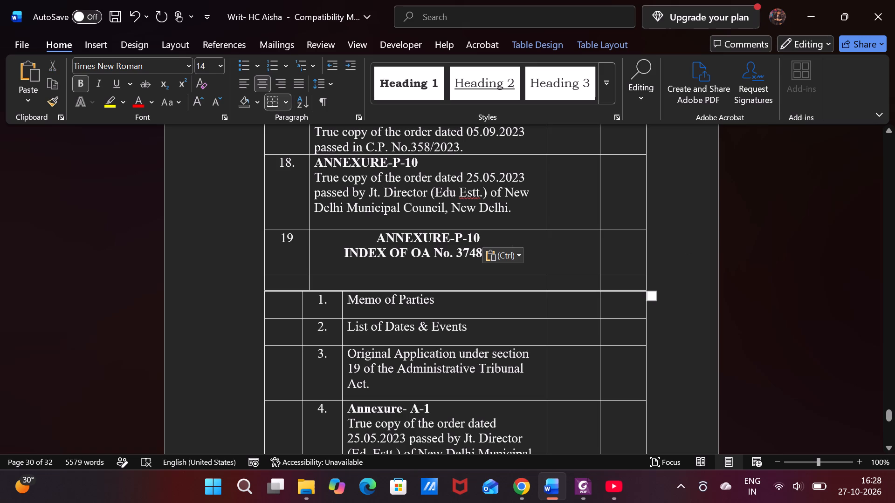
pyautogui.doubleClick(366, 252)
pyautogui.hotkey('ctrl', 'c')
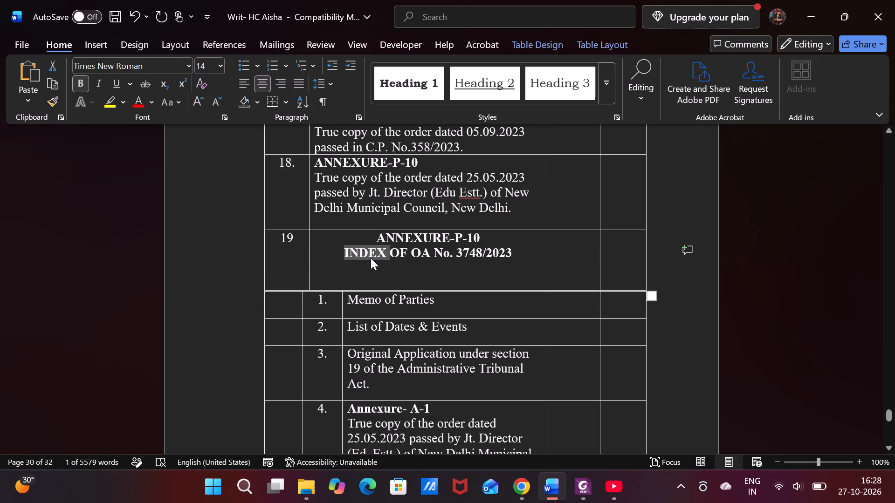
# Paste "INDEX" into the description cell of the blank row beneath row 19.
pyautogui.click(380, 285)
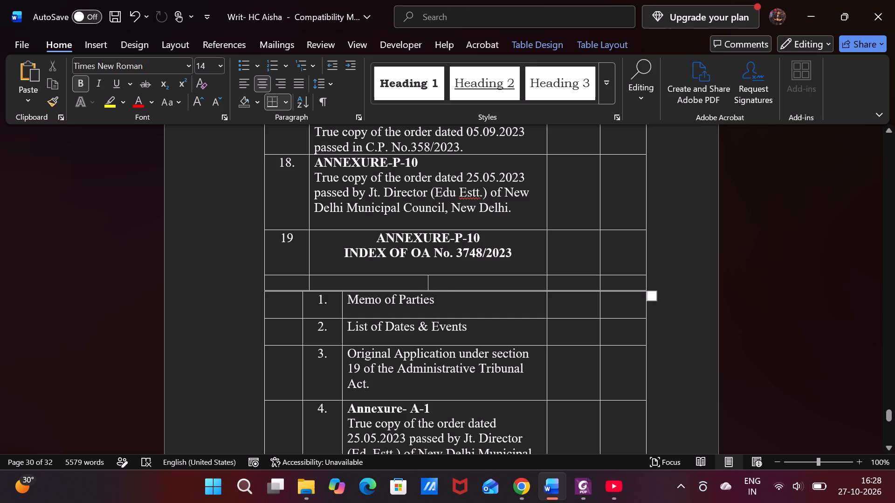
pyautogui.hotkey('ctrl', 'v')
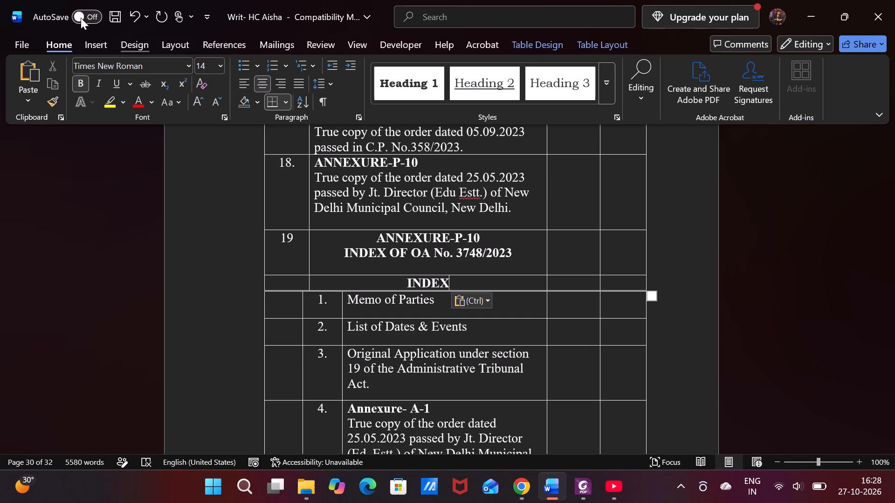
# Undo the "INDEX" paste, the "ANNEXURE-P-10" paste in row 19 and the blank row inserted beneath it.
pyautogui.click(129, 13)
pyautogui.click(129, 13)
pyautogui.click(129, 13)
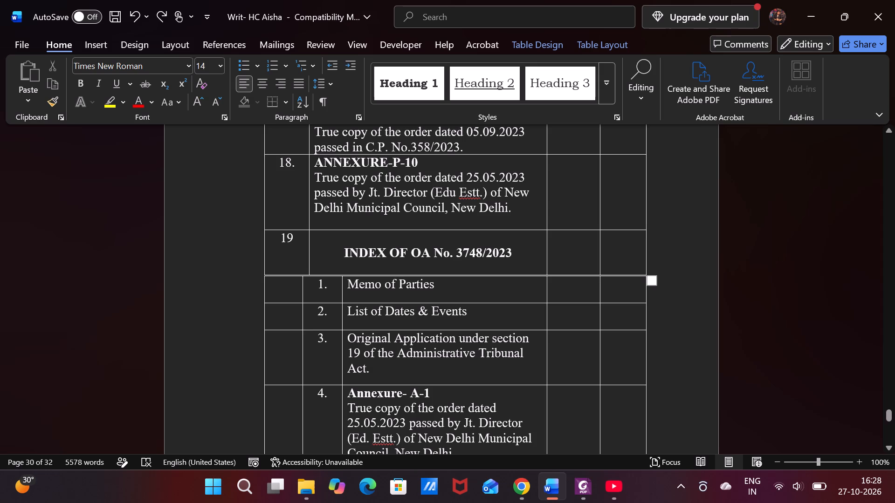
# Insert one blank row below the Memo of Parties item in the OA No. 3748/2023 item table.
pyautogui.click(663, 287)
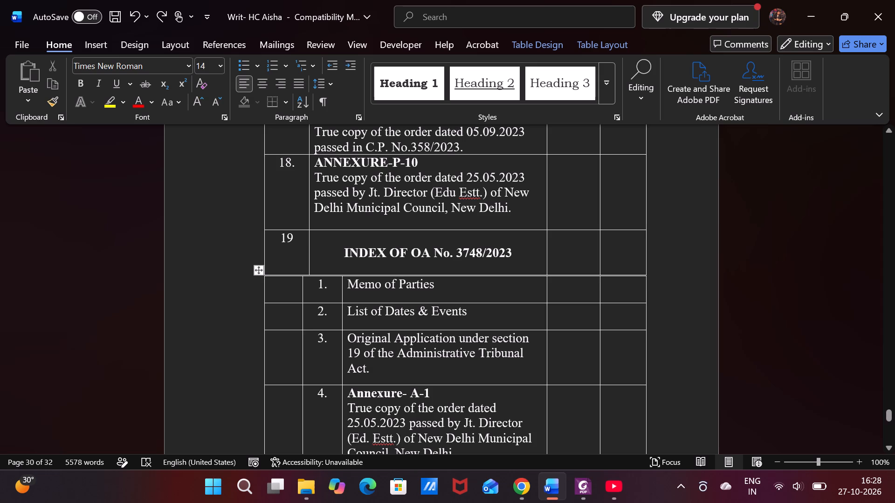
pyautogui.press('Return')
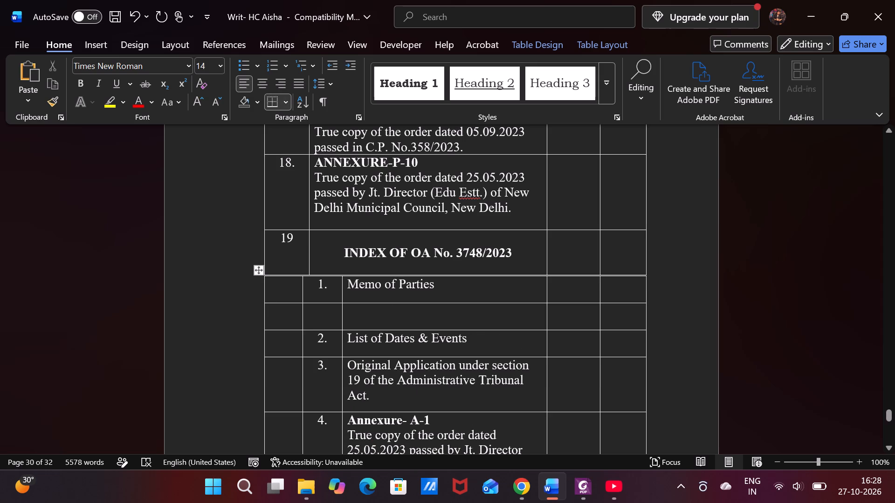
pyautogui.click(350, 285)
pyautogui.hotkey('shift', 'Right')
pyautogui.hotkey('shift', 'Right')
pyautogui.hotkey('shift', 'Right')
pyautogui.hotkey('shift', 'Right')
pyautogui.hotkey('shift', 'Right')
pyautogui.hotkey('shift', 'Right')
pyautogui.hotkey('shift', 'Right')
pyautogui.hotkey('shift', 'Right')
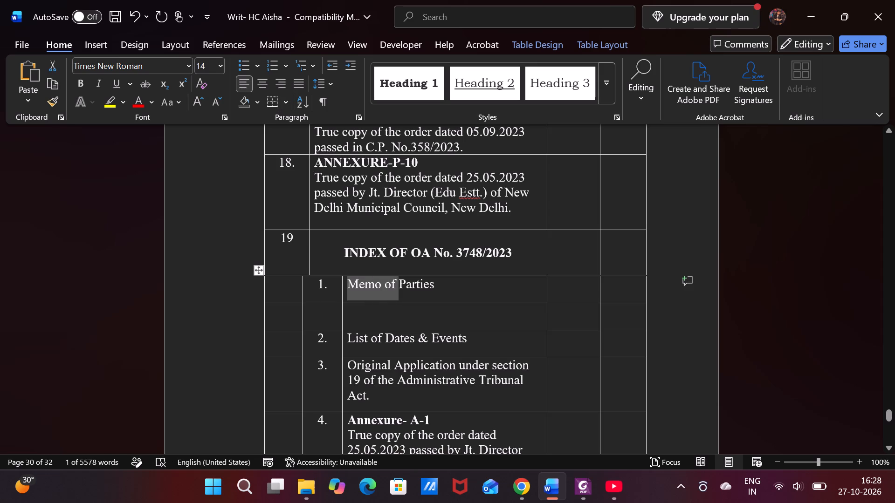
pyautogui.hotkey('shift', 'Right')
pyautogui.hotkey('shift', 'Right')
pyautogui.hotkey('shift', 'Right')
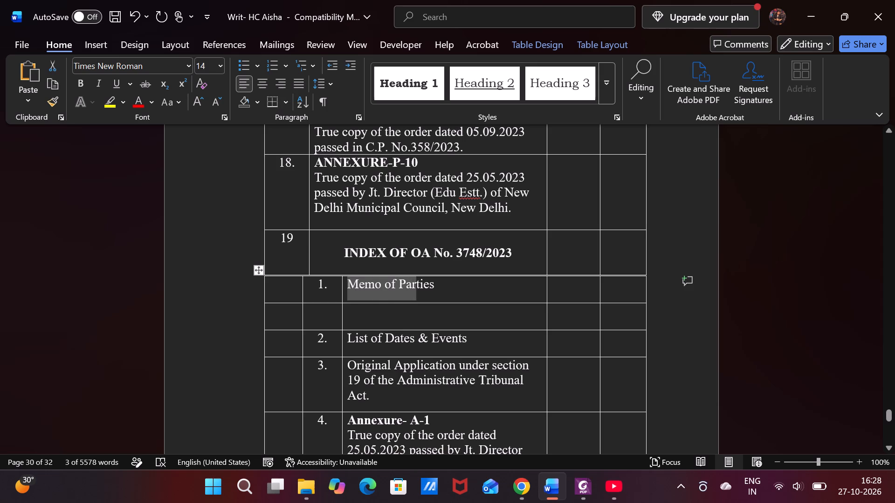
# Paste "INDEX" on the empty line above the "INDEX OF OA No. 3748/2023" heading in row 19.
pyautogui.click(410, 239)
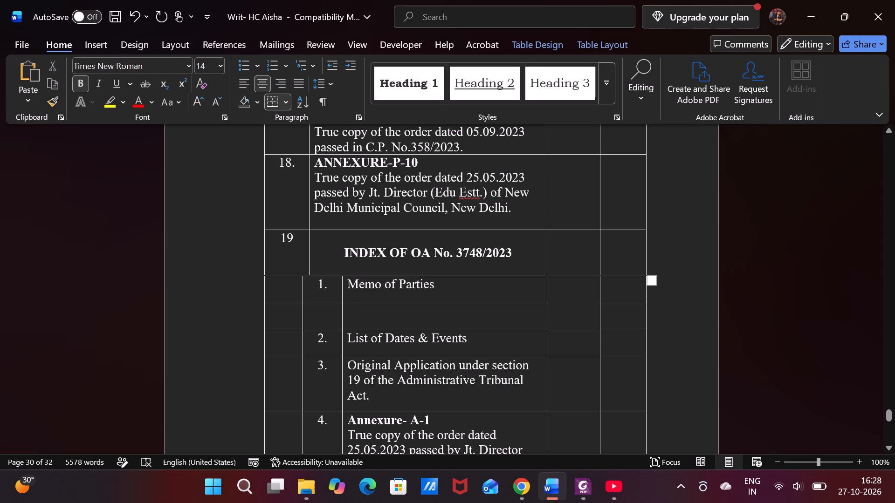
pyautogui.hotkey('ctrl', 'v')
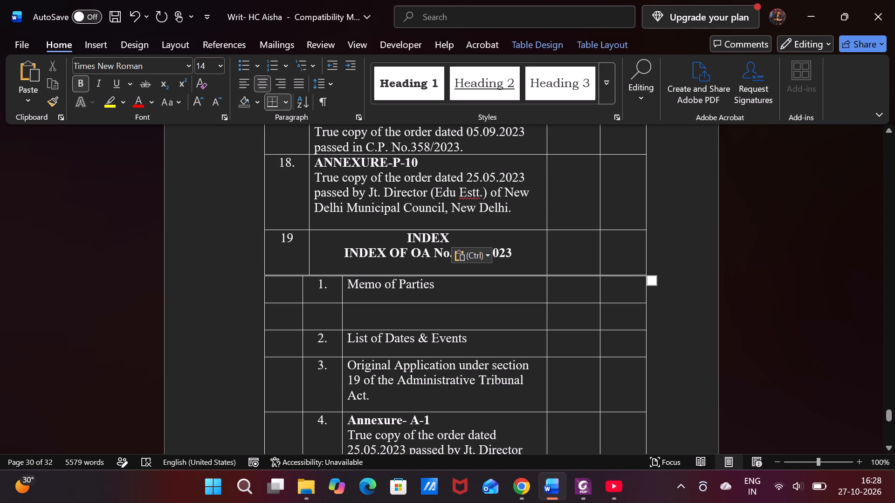
# Move "Memo of Parties" from item 1 of the OA No. 3748/2023 table into the blank row directly beneath it.
pyautogui.click(348, 285)
pyautogui.hotkey('shift', 'Right')
pyautogui.hotkey('shift', 'Right')
pyautogui.hotkey('shift', 'Right')
pyautogui.hotkey('shift', 'Right')
pyautogui.hotkey('shift', 'Right')
pyautogui.hotkey('shift', 'Right')
pyautogui.hotkey('shift', 'Right')
pyautogui.hotkey('shift', 'Right')
pyautogui.hotkey('shift', 'Right')
pyautogui.hotkey('shift', 'Right')
pyautogui.hotkey('shift', 'Right')
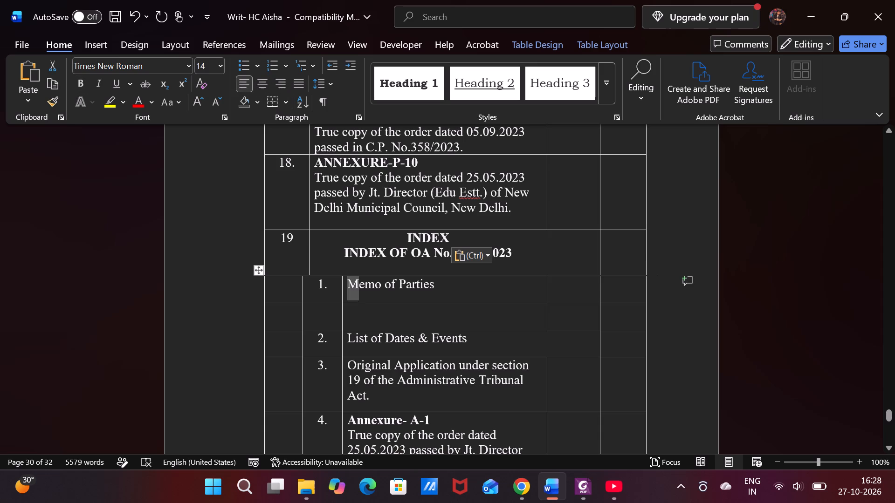
pyautogui.hotkey('shift', 'Right')
pyautogui.hotkey('shift', 'Right')
pyautogui.hotkey('shift', 'Right')
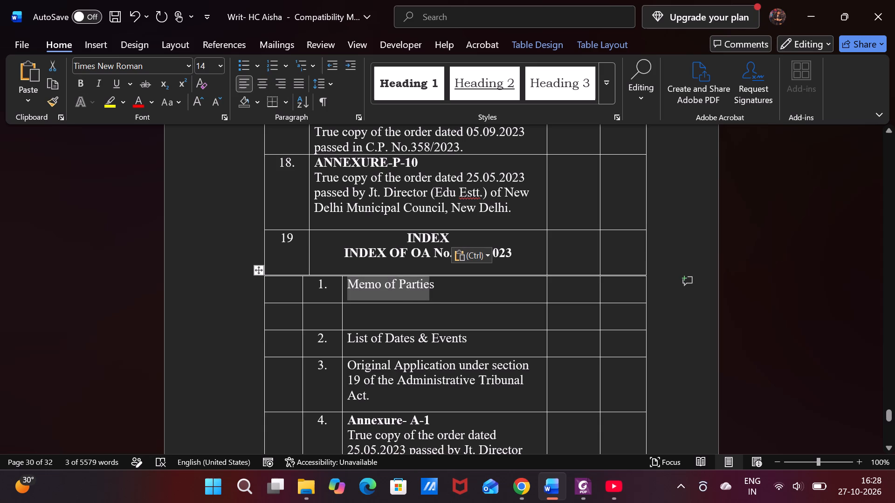
pyautogui.hotkey('shift', 'Right')
pyautogui.hotkey('ctrl', 'c')
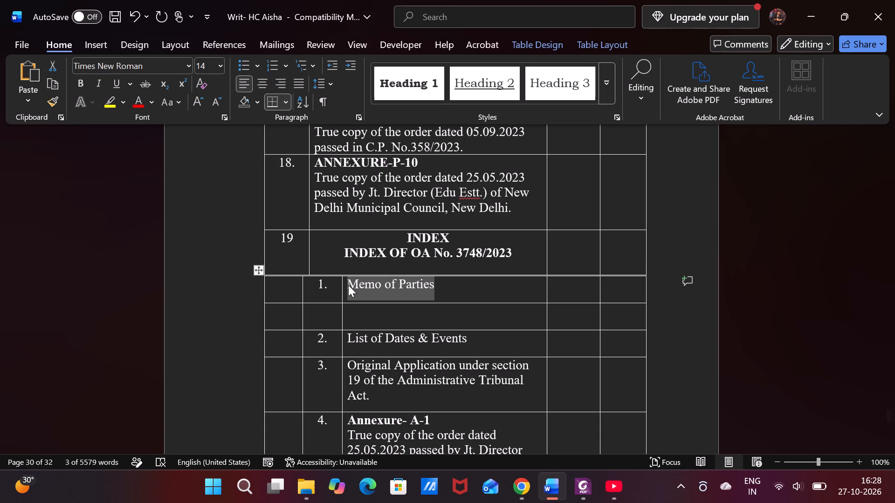
pyautogui.press('Delete')
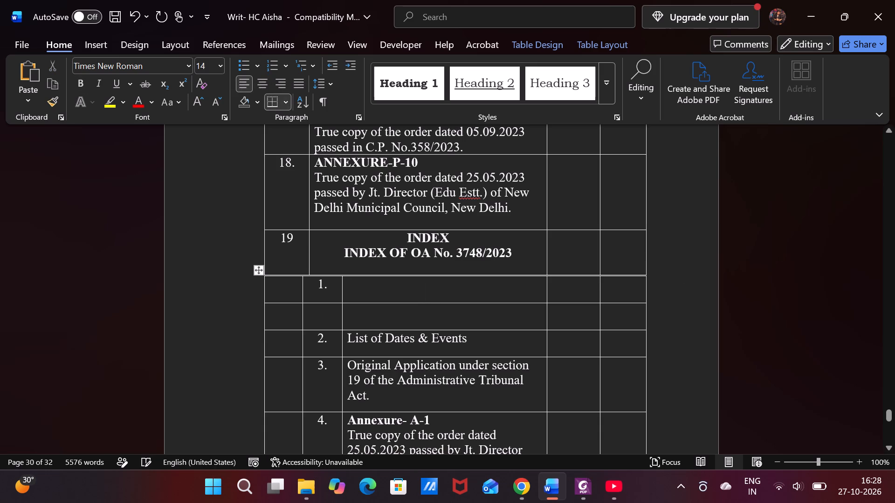
pyautogui.click(349, 309)
pyautogui.hotkey('ctrl', 'v')
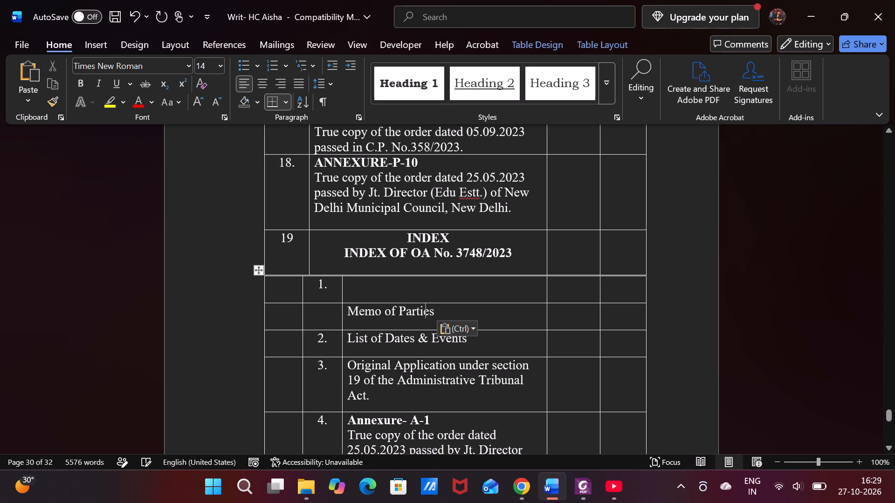
# Copy the word "INDEX" from the row 19 heading into the emptied description cell of item 1.
pyautogui.doubleClick(365, 250)
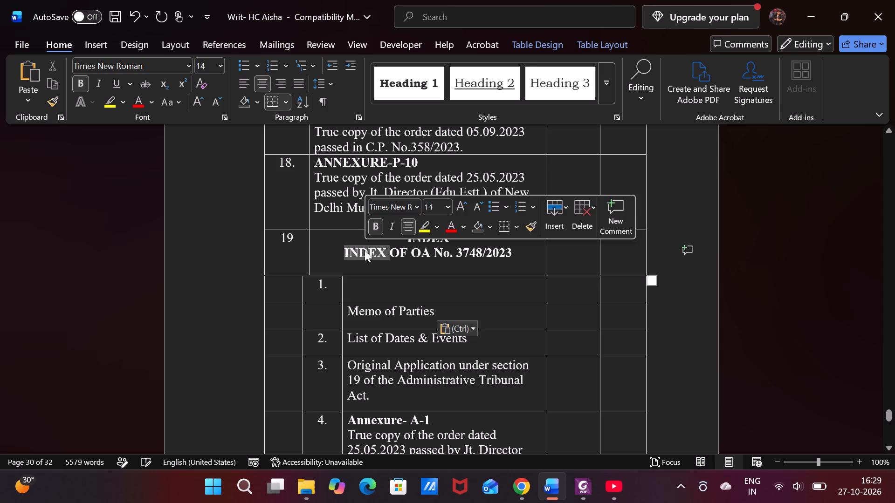
pyautogui.hotkey('ctrl', 'c')
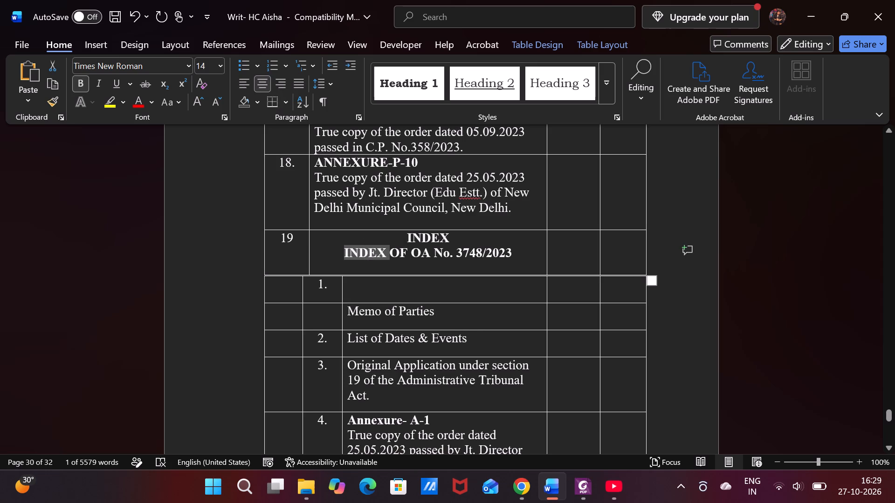
pyautogui.click(374, 284)
pyautogui.hotkey('ctrl', 'v')
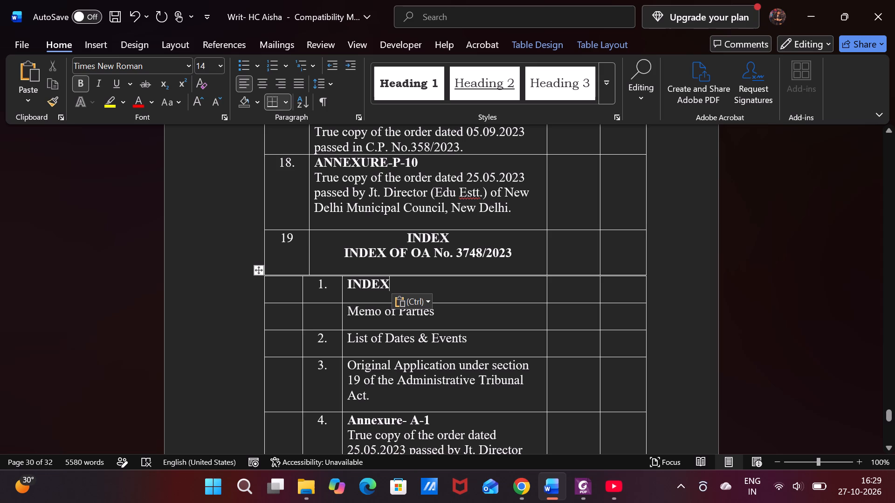
# Replace "INDEX" at the top of row 19 with a copy of row 18's annexure label, renumbered as "ANNEXURE-P-11".
pyautogui.click(389, 251)
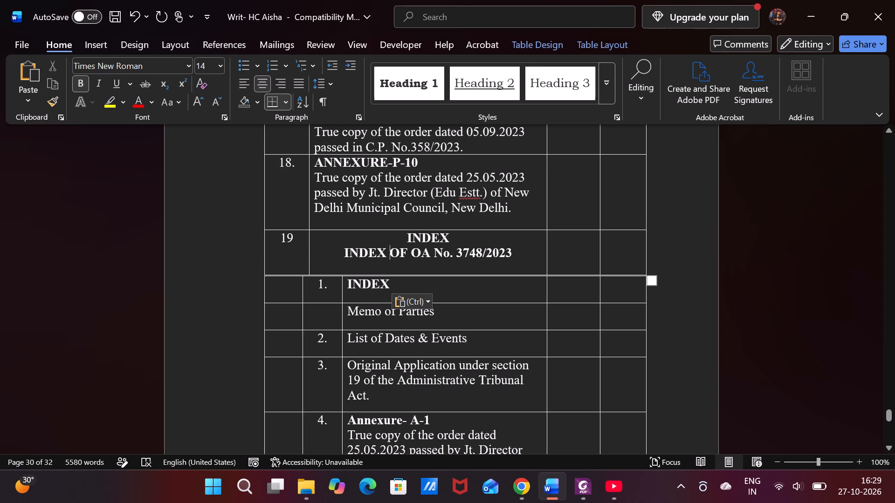
pyautogui.click(314, 164)
pyautogui.hotkey('shift', 'Right')
pyautogui.hotkey('shift', 'Right')
pyautogui.hotkey('shift', 'Right')
pyautogui.hotkey('shift', 'Right')
pyautogui.hotkey('shift', 'Right')
pyautogui.hotkey('shift', 'Right')
pyautogui.hotkey('shift', 'Right')
pyautogui.hotkey('shift', 'Right')
pyautogui.hotkey('shift', 'Right')
pyautogui.hotkey('shift', 'Right')
pyautogui.hotkey('shift', 'Right')
pyautogui.hotkey('shift', 'Right')
pyautogui.hotkey('shift', 'Right')
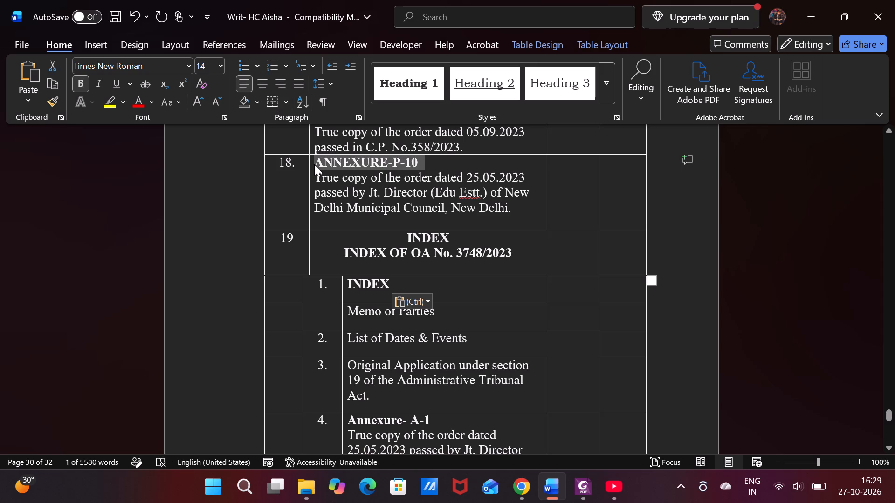
pyautogui.hotkey('ctrl', 'c')
pyautogui.doubleClick(426, 232)
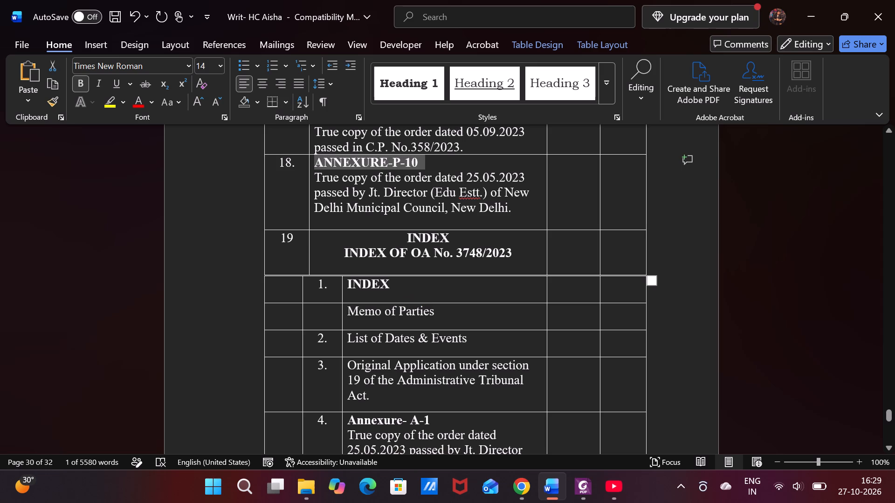
pyautogui.hotkey('ctrl', 'v')
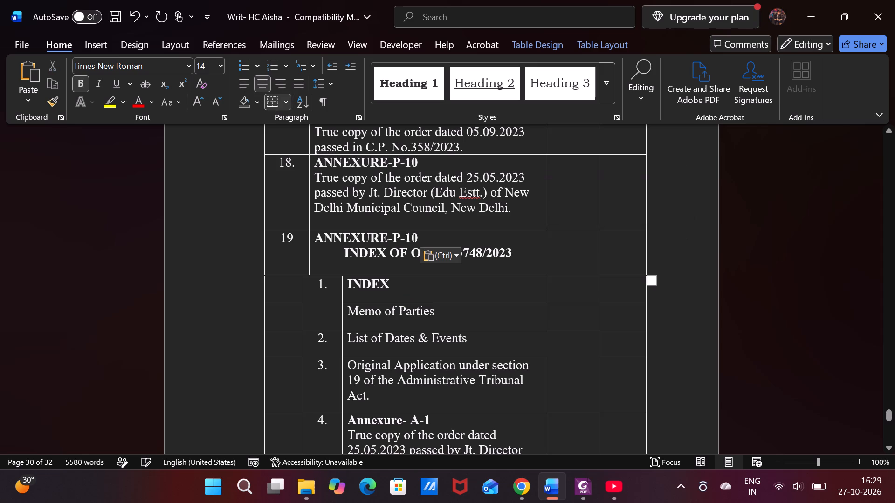
pyautogui.press('Left')
pyautogui.press('BackSpace')
pyautogui.press('1')
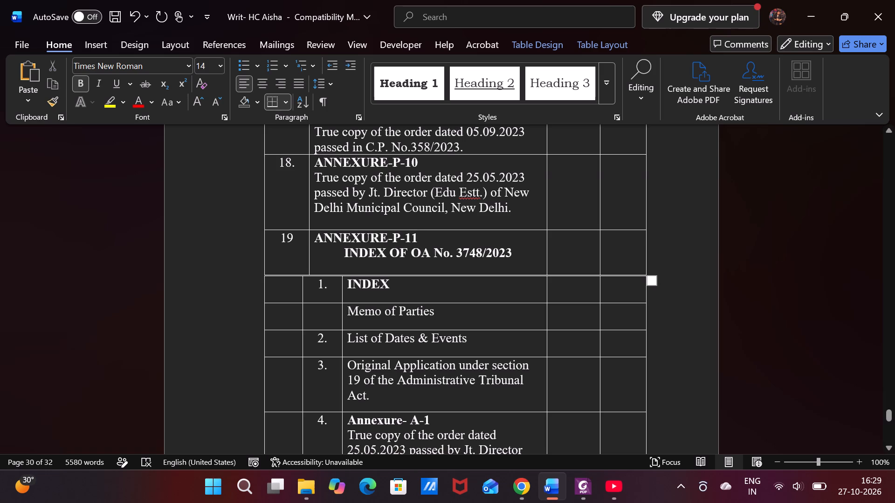
# Left-align row 19's heading line and change "INDEX OF" so that it reads "True copy of OA No. 3748/2023".
pyautogui.click(341, 251)
pyautogui.press('BackSpace')
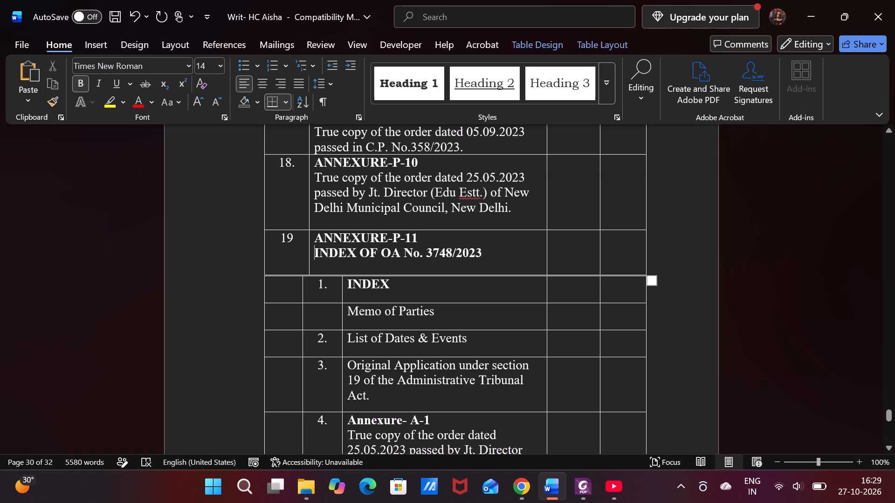
pyautogui.press('r')
pyautogui.write('ue')
pyautogui.press('space')
pyautogui.press('c')
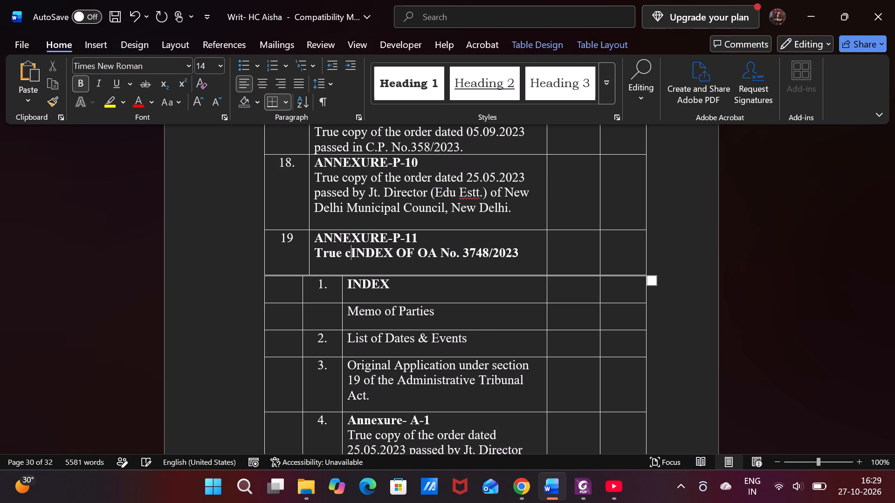
pyautogui.write('opy')
pyautogui.press('space')
pyautogui.write('of')
pyautogui.press('space')
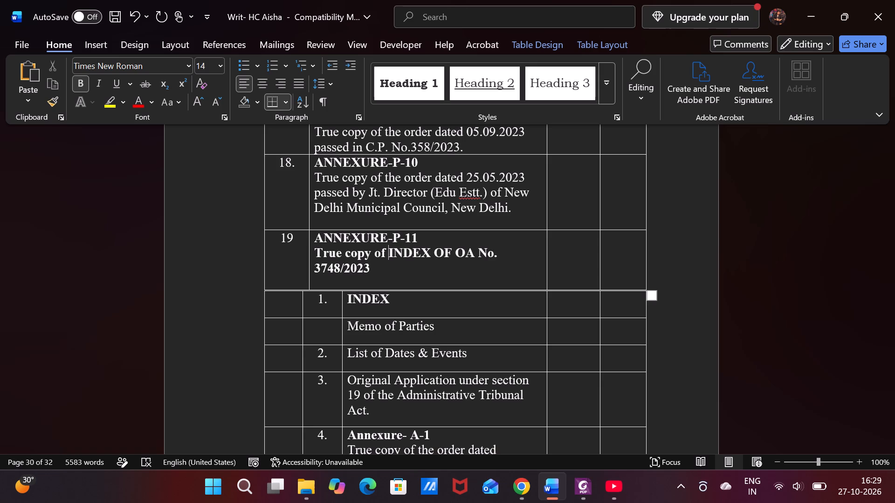
pyautogui.press('Delete')
pyautogui.press('Delete')
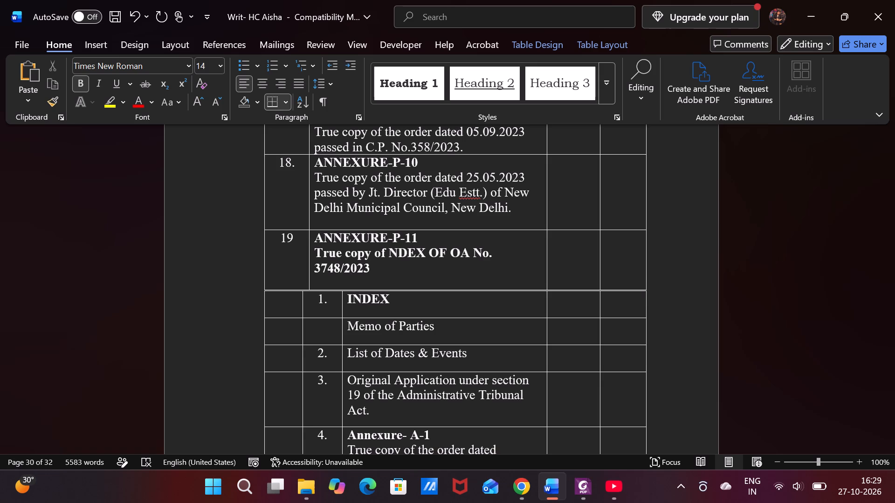
pyautogui.press('Delete')
pyautogui.press('Delete')
pyautogui.press('Delete')
pyautogui.press('Delete')
pyautogui.press('Delete')
pyautogui.press('Delete')
pyautogui.press('Delete')
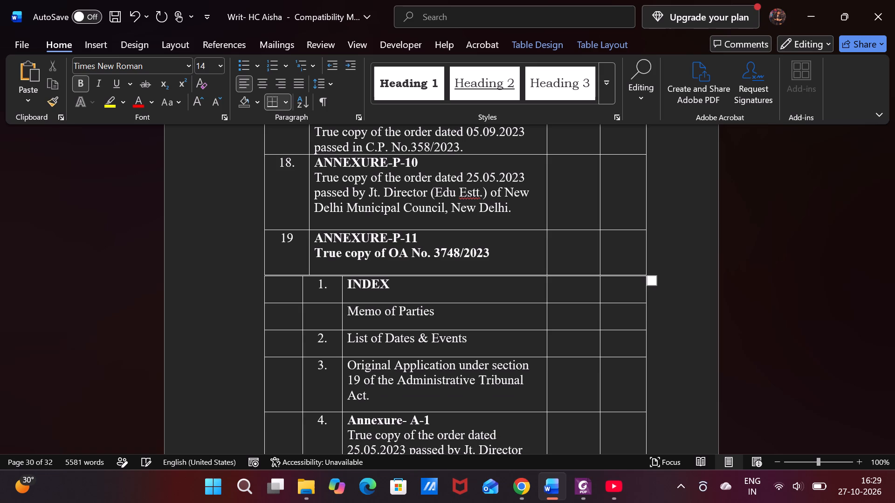
# Append "alongwith annexures and Reply thereto" after "OA No. 3748/2023" in row 19.
pyautogui.click(492, 248)
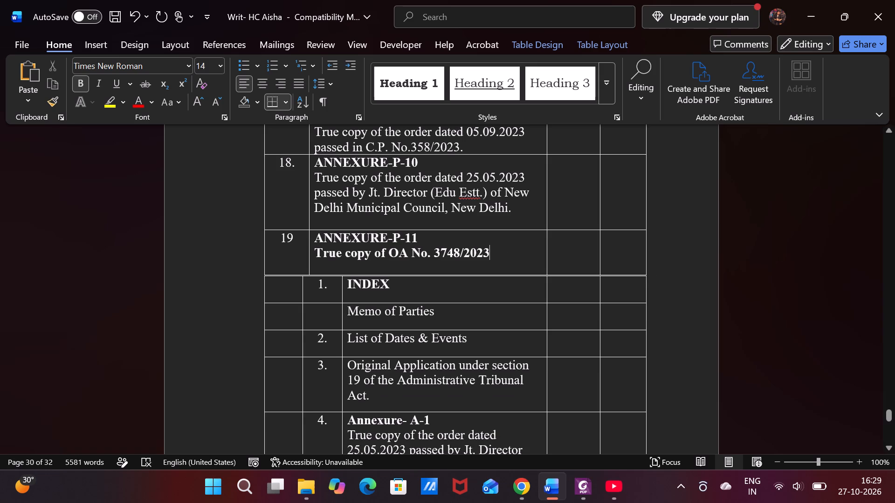
pyautogui.press('space')
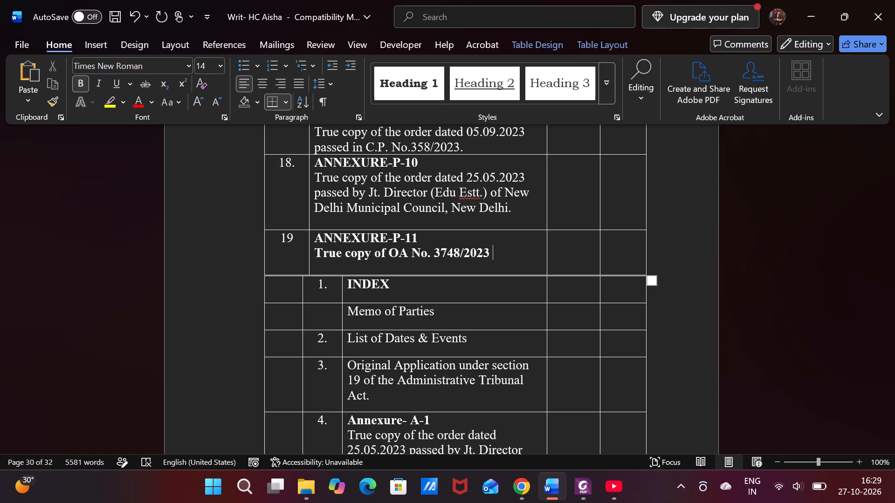
pyautogui.press('a')
pyautogui.write('lon')
pyautogui.write('gwith')
pyautogui.press('space')
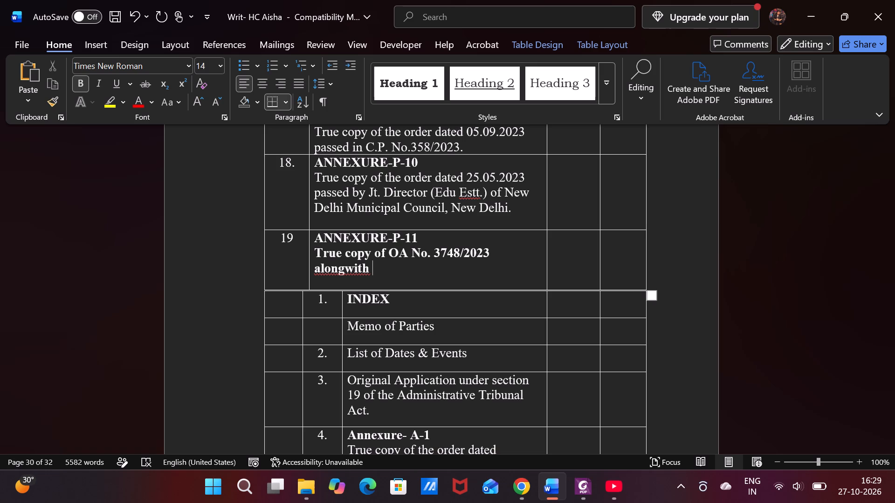
pyautogui.press('a')
pyautogui.write('nnex')
pyautogui.write('ures')
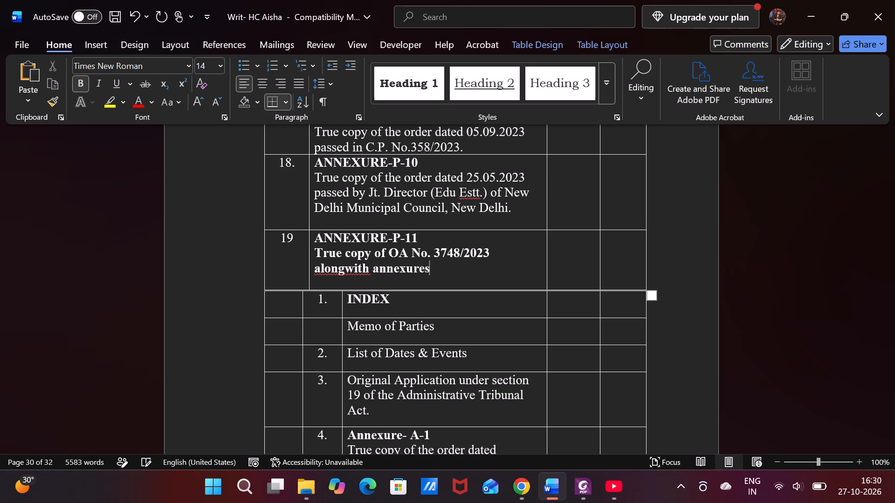
pyautogui.press('space')
pyautogui.write('and')
pyautogui.press('space')
pyautogui.press('e')
pyautogui.write('pl')
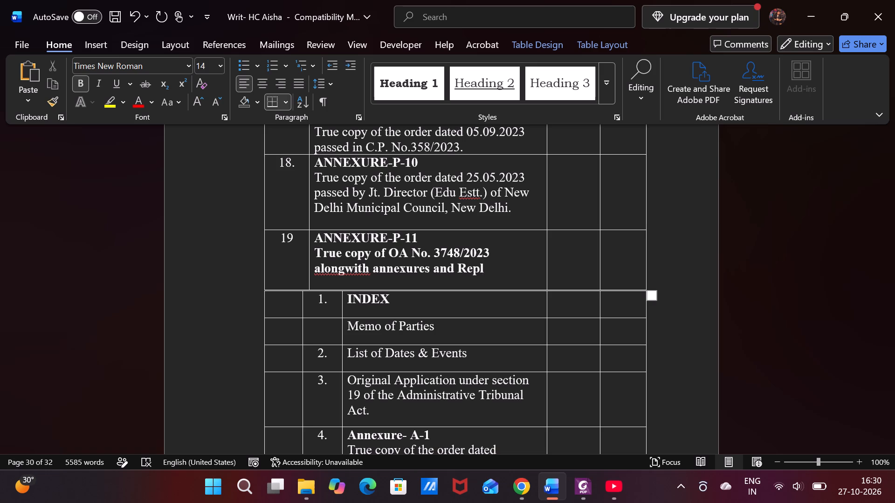
pyautogui.write('y there')
pyautogui.press('t')
pyautogui.press('o')
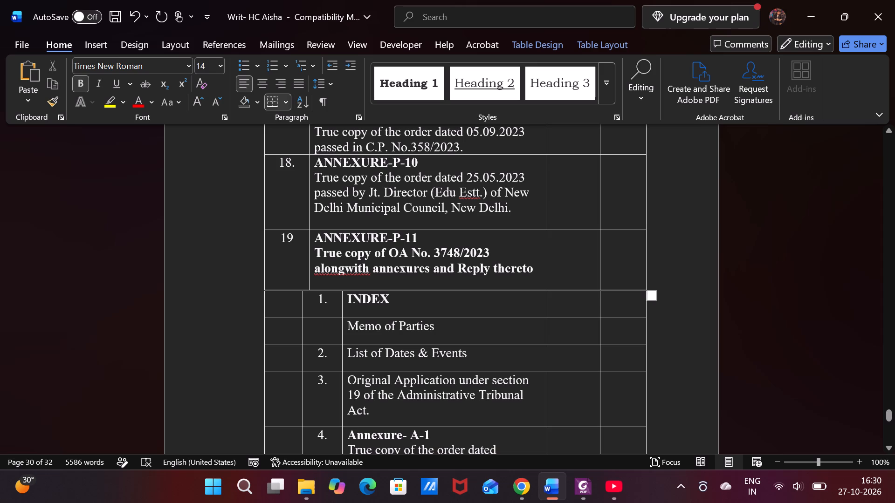
# Remove the bold formatting from the description beneath "ANNEXURE-P-11" in row 19, keeping the annexure label bold.
pyautogui.hotkey('shift', 'Left')
pyautogui.hotkey('shift', 'Left')
pyautogui.hotkey('shift', 'Left')
pyautogui.hotkey('shift', 'Left')
pyautogui.hotkey('shift', 'Left')
pyautogui.hotkey('shift', 'Left')
pyautogui.hotkey('shift', 'Left')
pyautogui.hotkey('shift', 'Left')
pyautogui.hotkey('shift', 'Left')
pyautogui.hotkey('shift', 'Left')
pyautogui.hotkey('shift', 'Left')
pyautogui.hotkey('shift', 'Left')
pyautogui.hotkey('shift', 'Left')
pyautogui.hotkey('shift', 'Left')
pyautogui.hotkey('shift', 'Left')
pyautogui.hotkey('shift', 'Left')
pyautogui.hotkey('shift', 'Left')
pyautogui.hotkey('shift', 'Left')
pyautogui.hotkey('shift', 'Left')
pyautogui.hotkey('shift', 'Left')
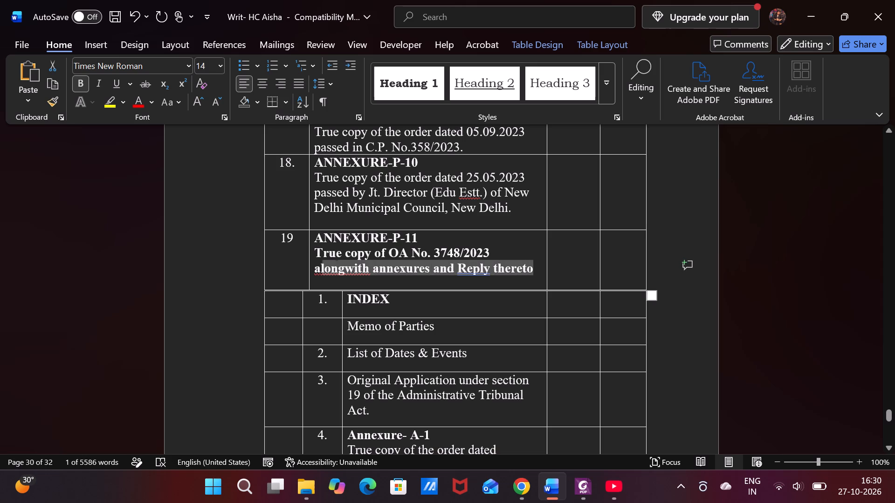
pyautogui.hotkey('shift', 'Left')
pyautogui.hotkey('shift', 'Down')
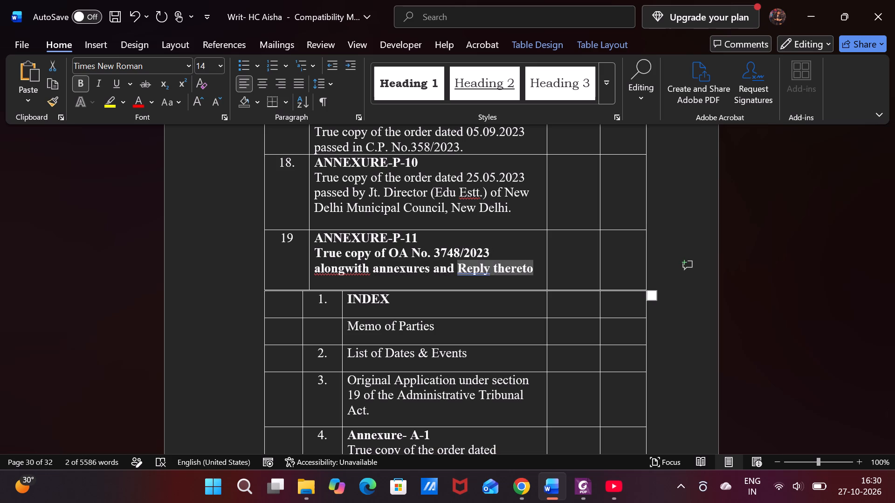
pyautogui.hotkey('shift', 'Left')
pyautogui.hotkey('shift', 'Left')
pyautogui.hotkey('shift', 'Left')
pyautogui.hotkey('shift', 'Left')
pyautogui.hotkey('shift', 'Left')
pyautogui.hotkey('shift', 'Left')
pyautogui.hotkey('shift', 'Left')
pyautogui.hotkey('shift', 'Left')
pyautogui.hotkey('shift', 'Left')
pyautogui.hotkey('shift', 'Left')
pyautogui.hotkey('shift', 'Left')
pyautogui.hotkey('shift', 'Left')
pyautogui.hotkey('shift', 'Left')
pyautogui.hotkey('shift', 'Left')
pyautogui.hotkey('shift', 'Left')
pyautogui.hotkey('shift', 'Left')
pyautogui.hotkey('shift', 'Left')
pyautogui.hotkey('shift', 'Left')
pyautogui.hotkey('shift', 'Left')
pyautogui.hotkey('shift', 'Left')
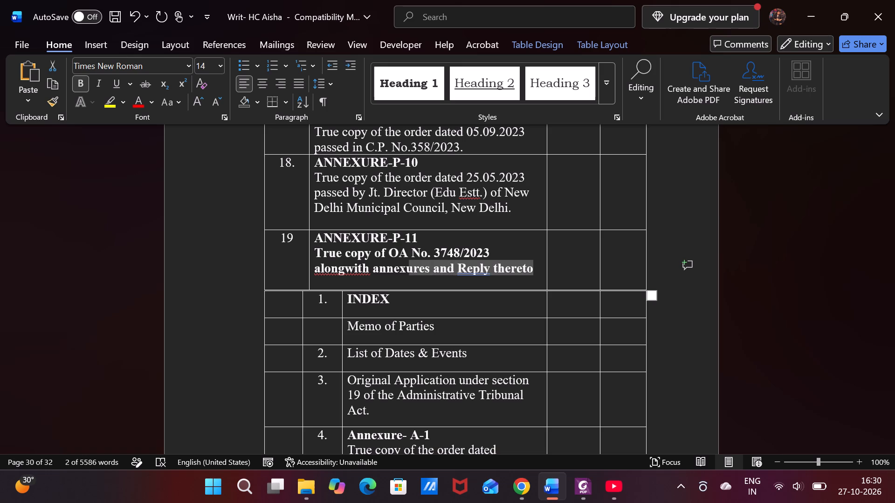
pyautogui.hotkey('shift', 'Left')
pyautogui.hotkey('shift', 'Left')
pyautogui.hotkey('shift', 'Left')
pyautogui.hotkey('shift', 'Left')
pyautogui.hotkey('shift', 'Left')
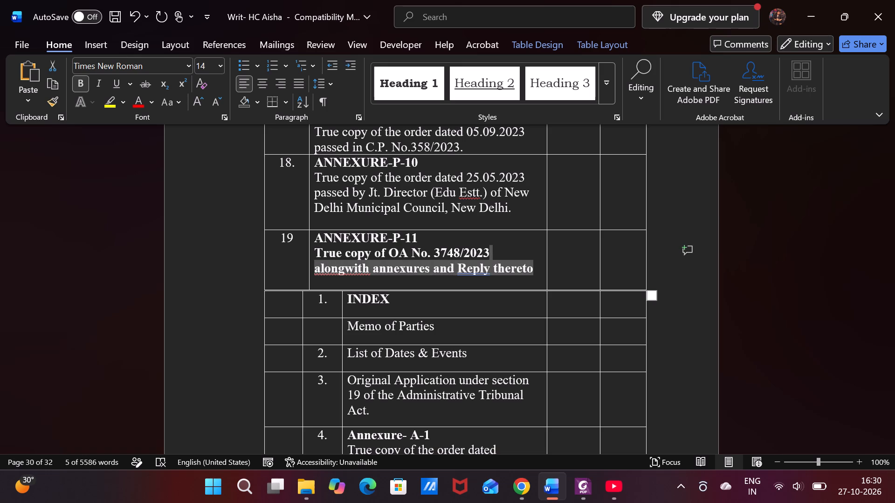
pyautogui.hotkey('shift', 'Up')
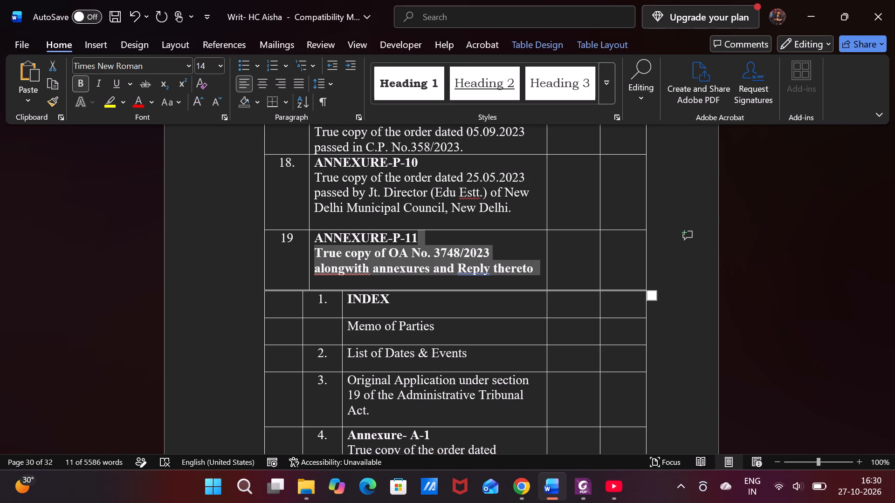
pyautogui.hotkey('shift', 'Right')
pyautogui.hotkey('ctrl', 'b')
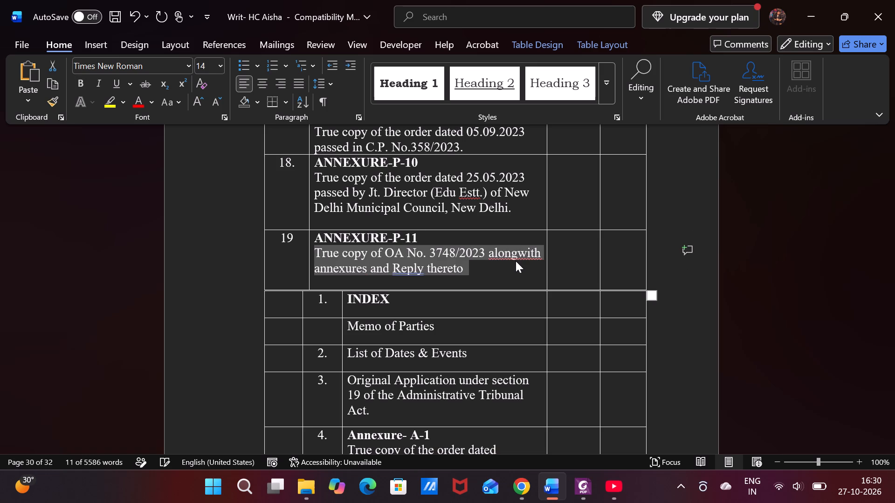
# End row 19's description with a full stop after "thereto".
pyautogui.click(462, 274)
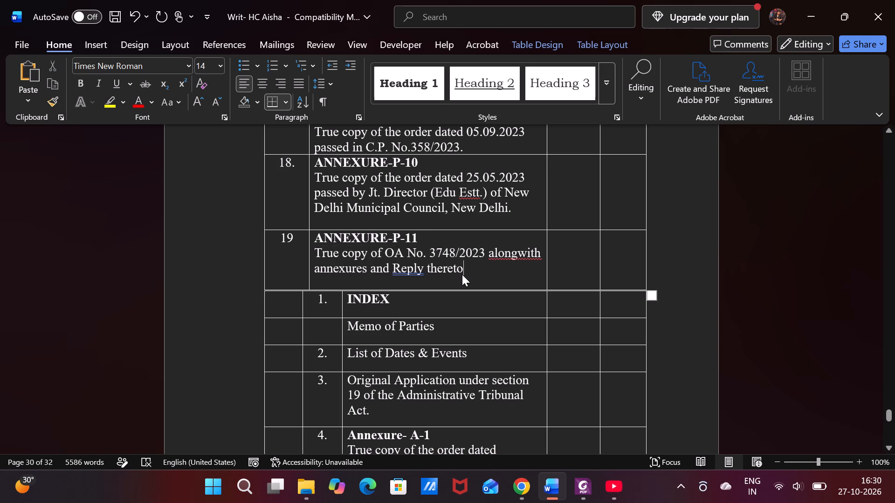
pyautogui.press('.')
# Review the sub-index items listed under row 19, from the INDEX entry to the respondent's reply affidavit.
pyautogui.tripleClick(887, 445)
pyautogui.tripleClick(887, 445)
pyautogui.click(887, 445)
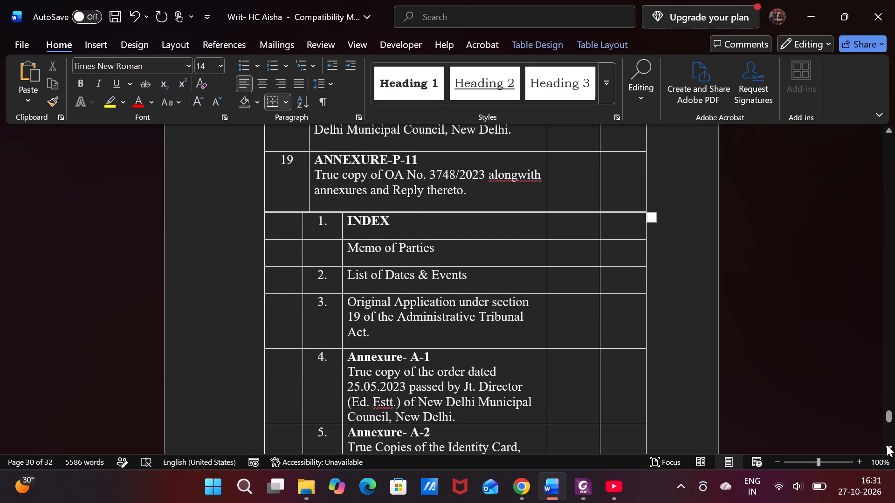
pyautogui.tripleClick(887, 445)
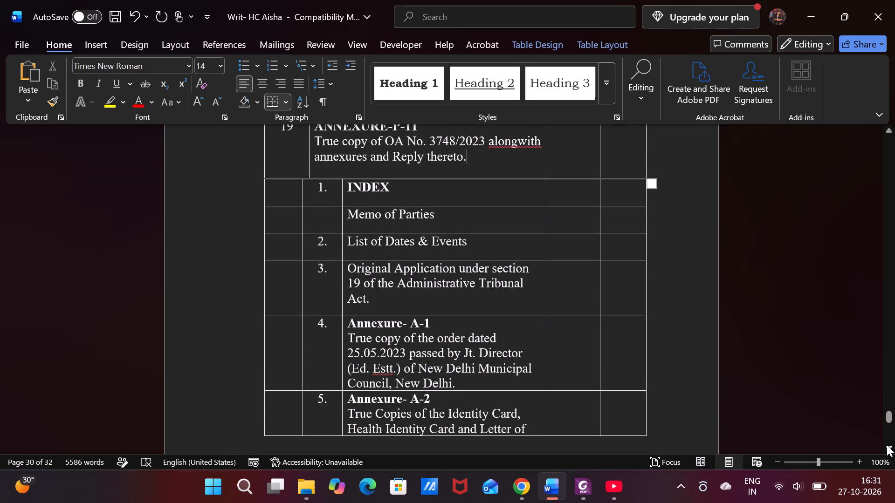
pyautogui.click(887, 445)
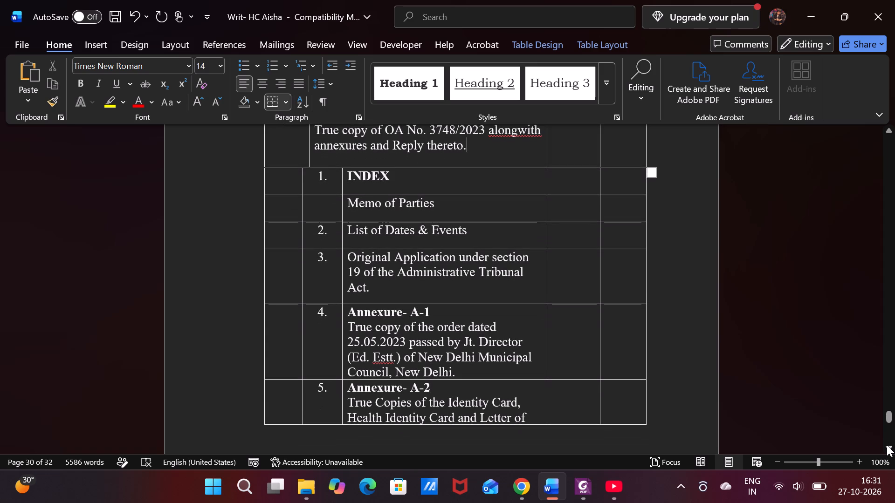
pyautogui.tripleClick(887, 445)
pyautogui.tripleClick(887, 445)
pyautogui.click(887, 445)
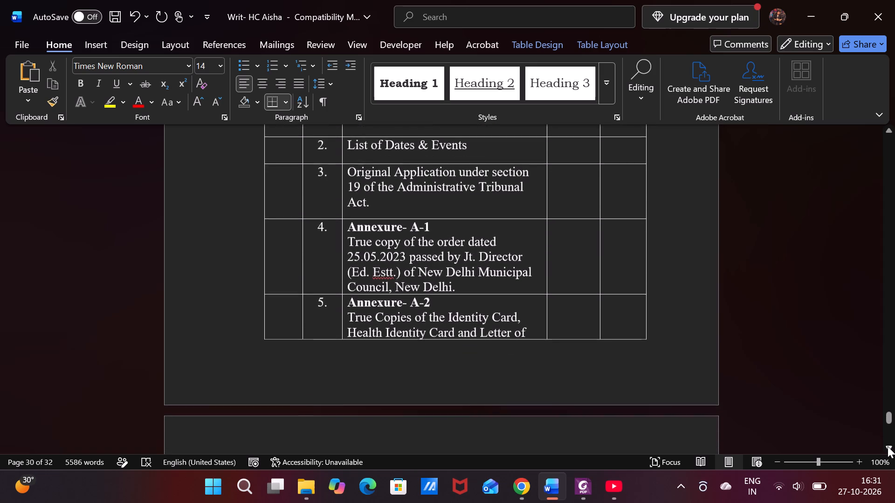
pyautogui.click(888, 447)
pyautogui.tripleClick(888, 447)
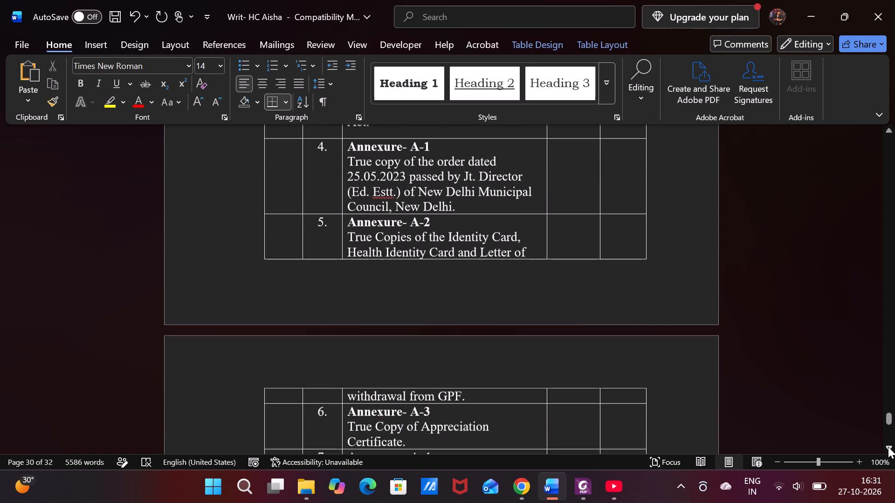
pyautogui.tripleClick(888, 447)
pyautogui.tripleClick(888, 447)
pyautogui.tripleClick(888, 447)
pyautogui.tripleClick(888, 447)
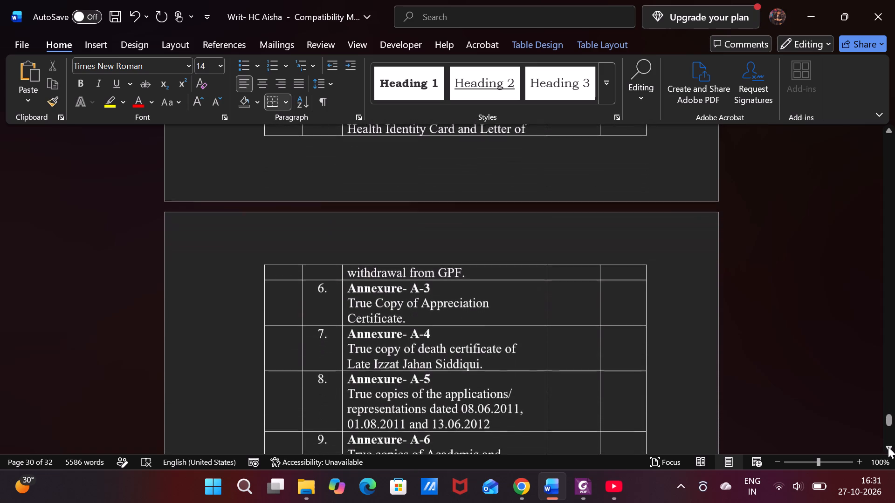
pyautogui.tripleClick(888, 447)
pyautogui.tripleClick(888, 447)
pyautogui.tripleClick(888, 447)
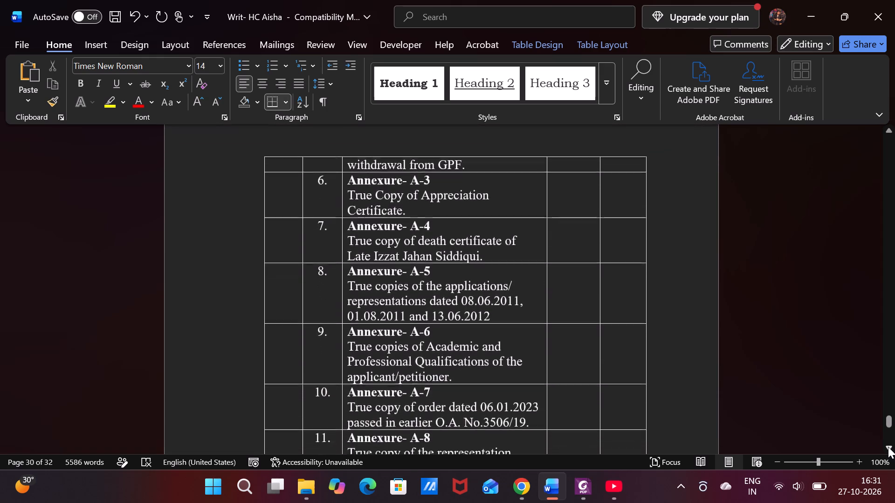
pyautogui.tripleClick(888, 447)
pyautogui.tripleClick(888, 447)
pyautogui.click(888, 447)
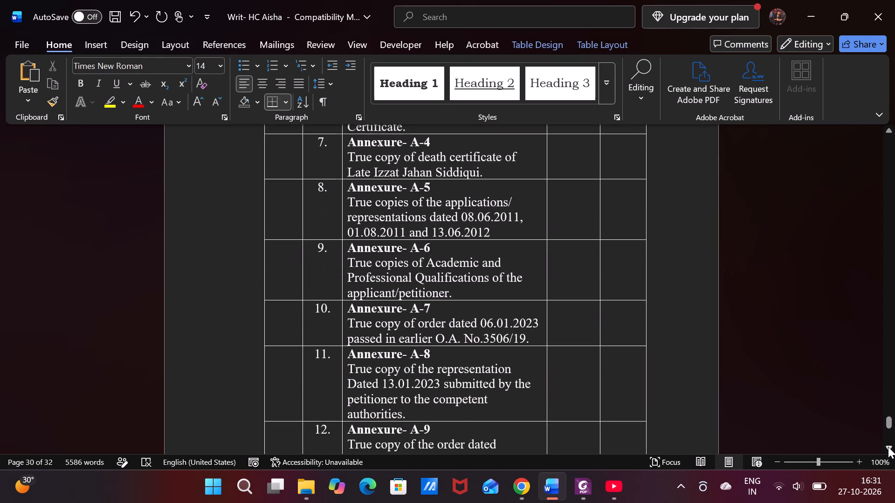
pyautogui.tripleClick(888, 447)
pyautogui.tripleClick(888, 447)
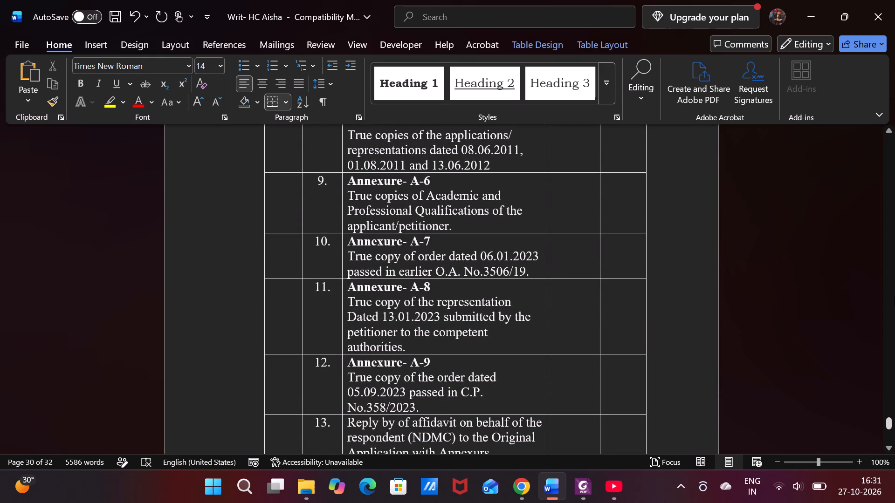
pyautogui.click(891, 131)
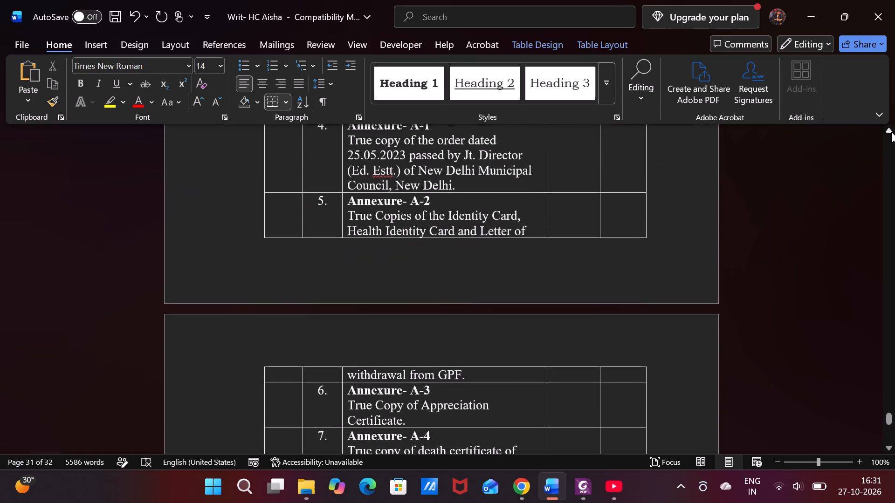
pyautogui.tripleClick(891, 131)
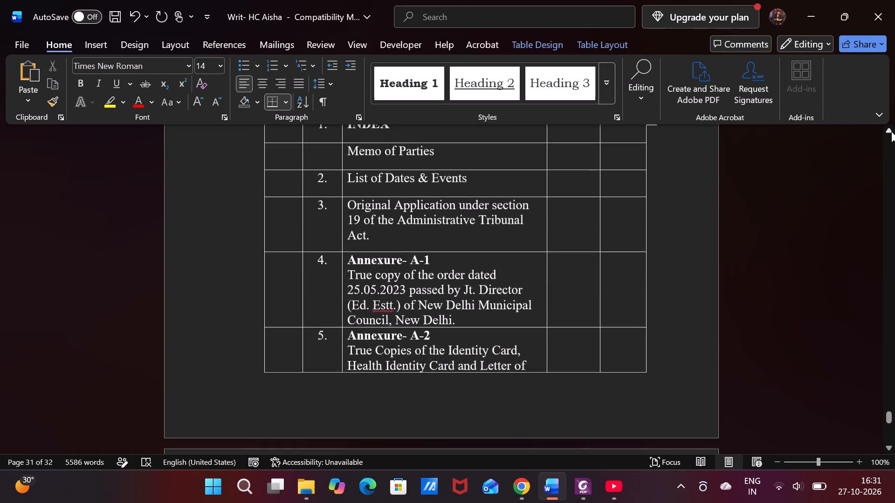
pyautogui.doubleClick(891, 131)
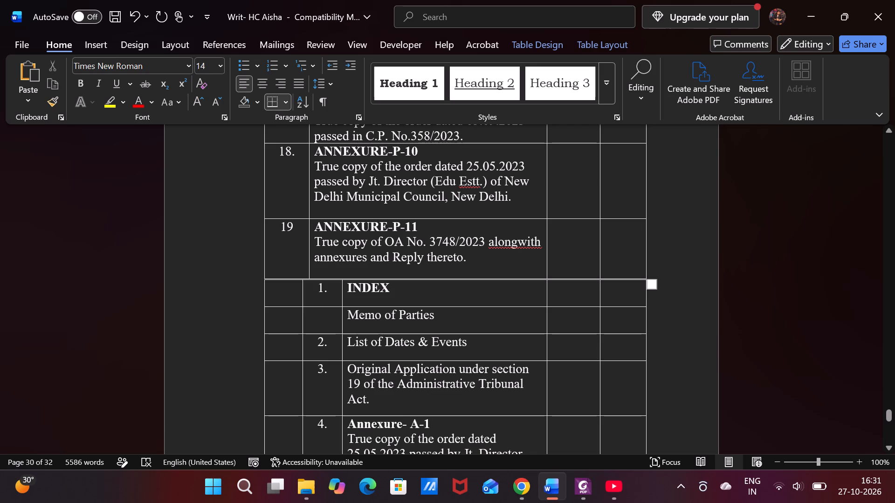
# Insert "filed on behalf of the Petitioner before the Principal" after "OA No. 3748/2023" in row 19, capitalising "Principal".
pyautogui.click(426, 258)
pyautogui.click(482, 241)
pyautogui.press('space')
pyautogui.write('filed')
pyautogui.press('space')
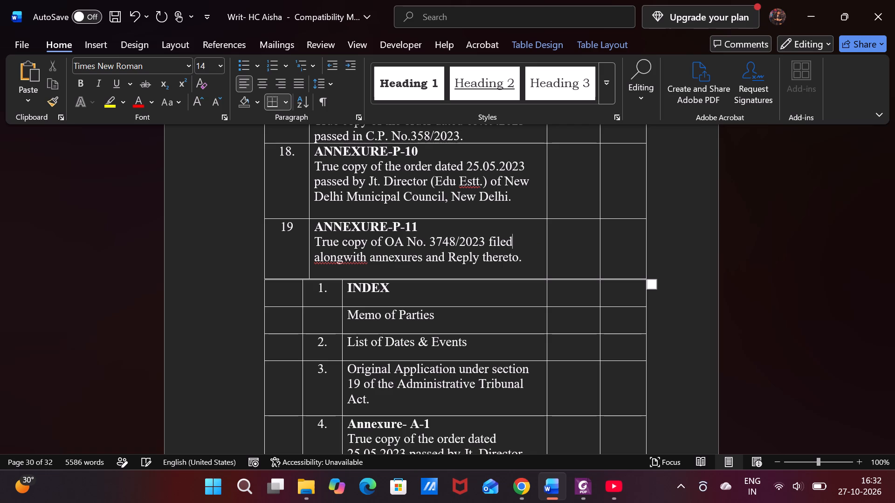
pyautogui.write('on behalf')
pyautogui.press('space')
pyautogui.write('of the')
pyautogui.press('space')
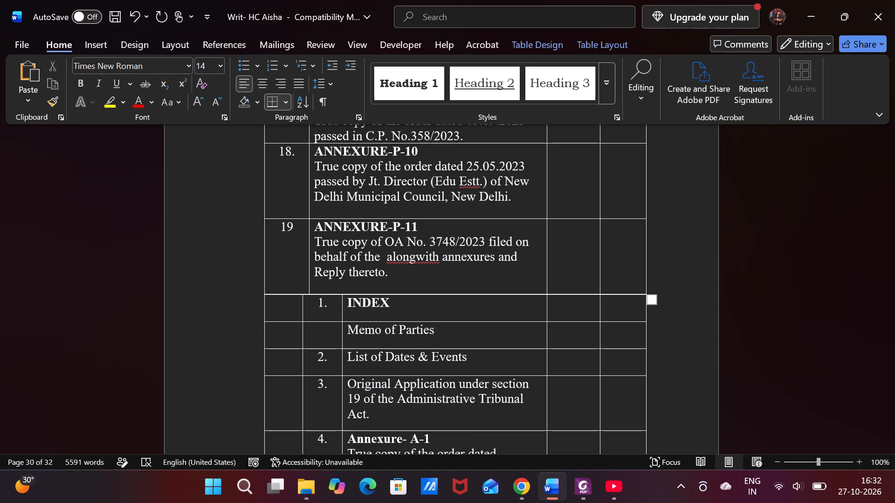
pyautogui.write('etitioner')
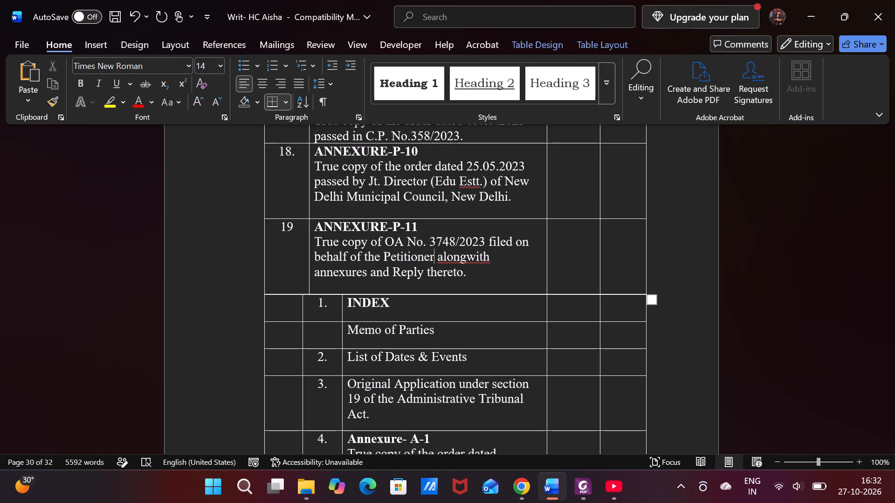
pyautogui.press('space')
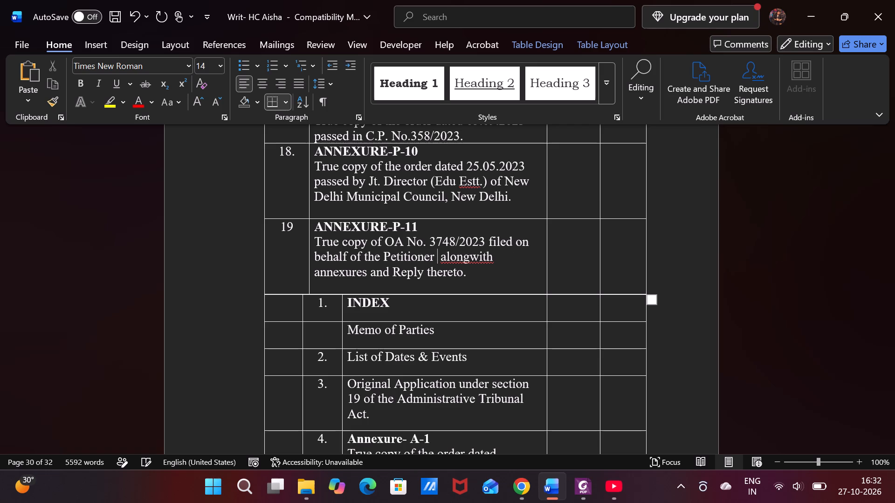
pyautogui.write('be')
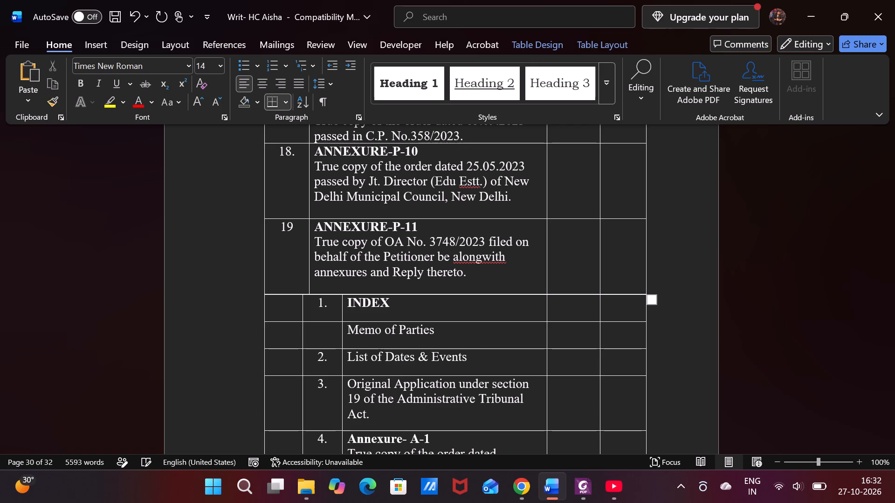
pyautogui.press('f')
pyautogui.write('ore the principal')
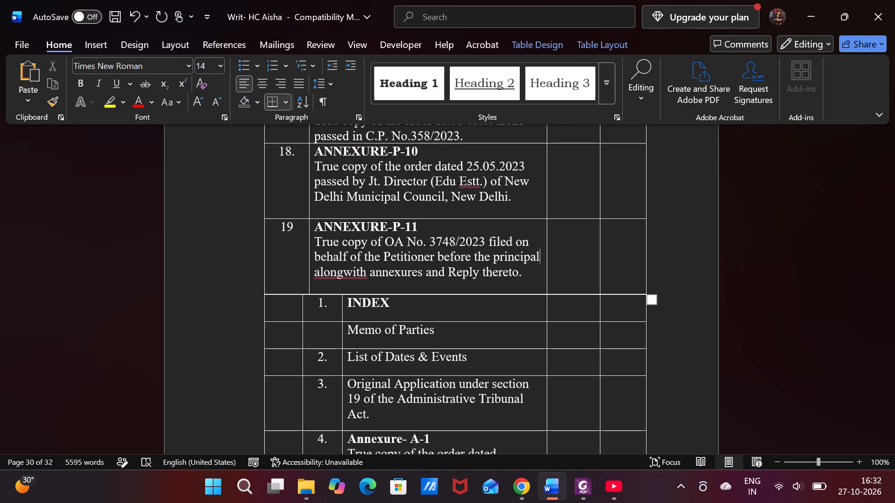
pyautogui.press('space')
pyautogui.press('BackSpace')
pyautogui.hotkey('shift', 'F3')
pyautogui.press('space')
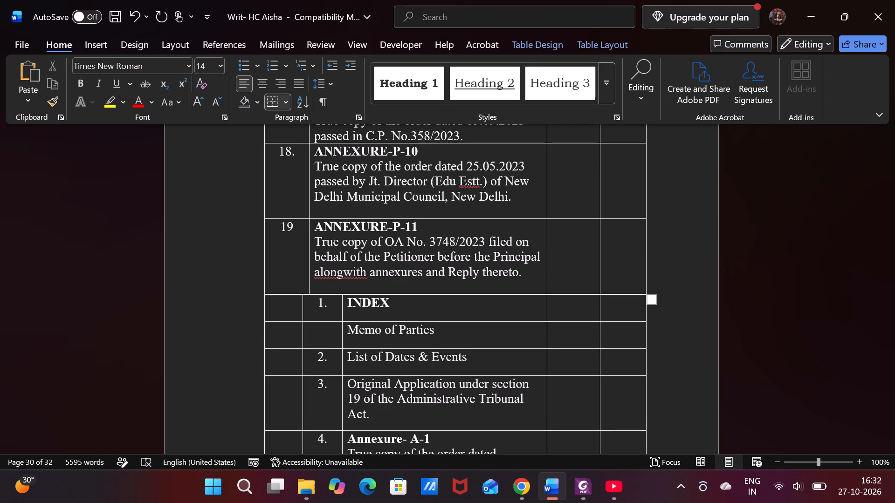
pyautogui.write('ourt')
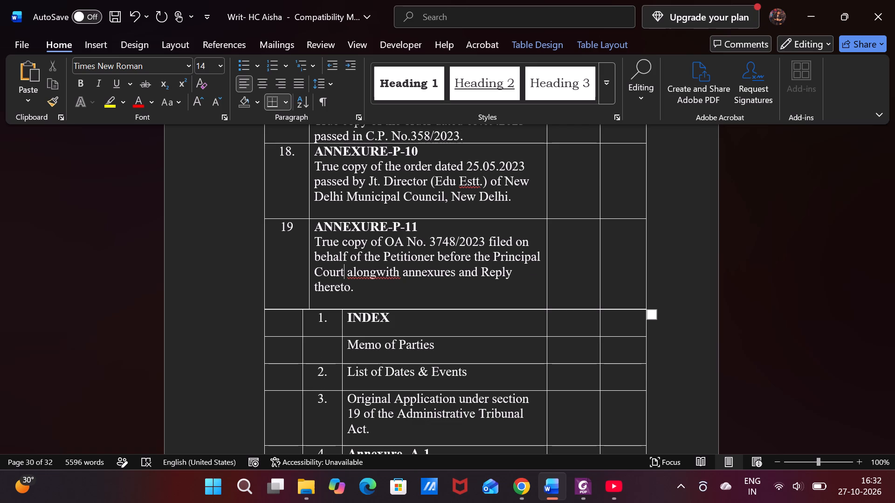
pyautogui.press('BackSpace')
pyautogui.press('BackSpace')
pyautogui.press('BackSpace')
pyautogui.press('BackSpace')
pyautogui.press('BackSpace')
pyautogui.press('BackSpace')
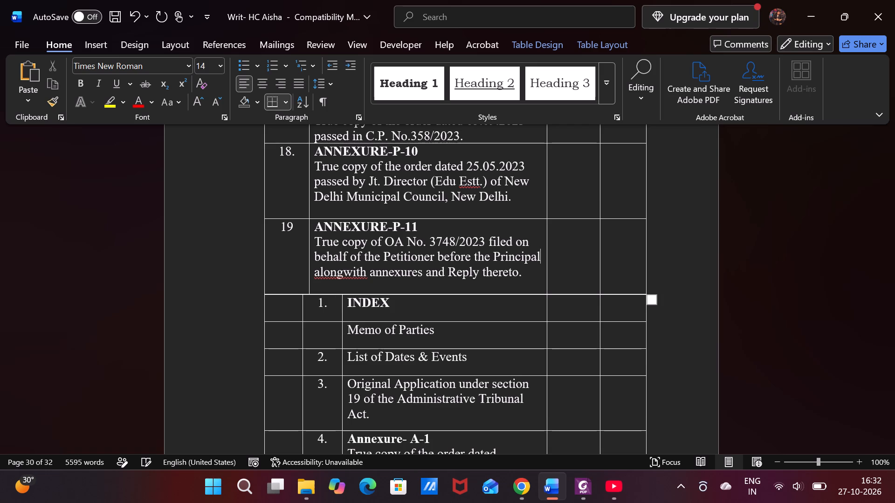
# Complete row 19's description with "Bench, CAT, New Delhi" after "Principal" and save the document.
pyautogui.press('space')
pyautogui.write('ench')
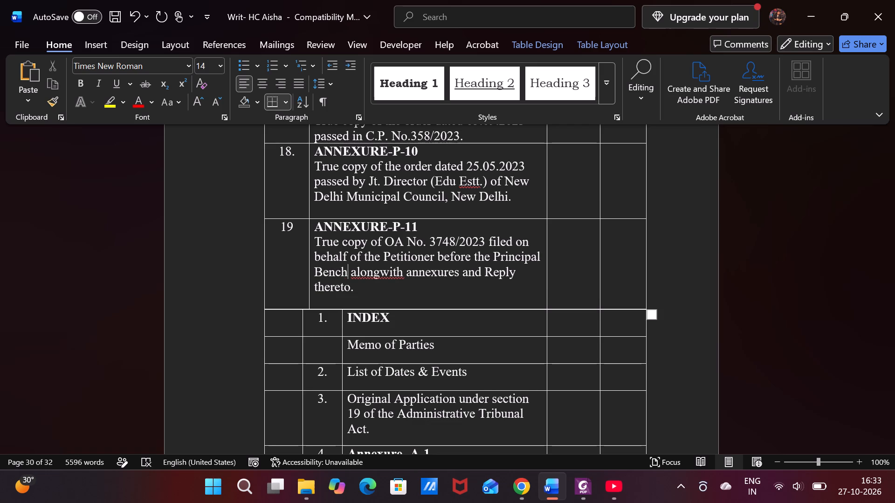
pyautogui.press('space')
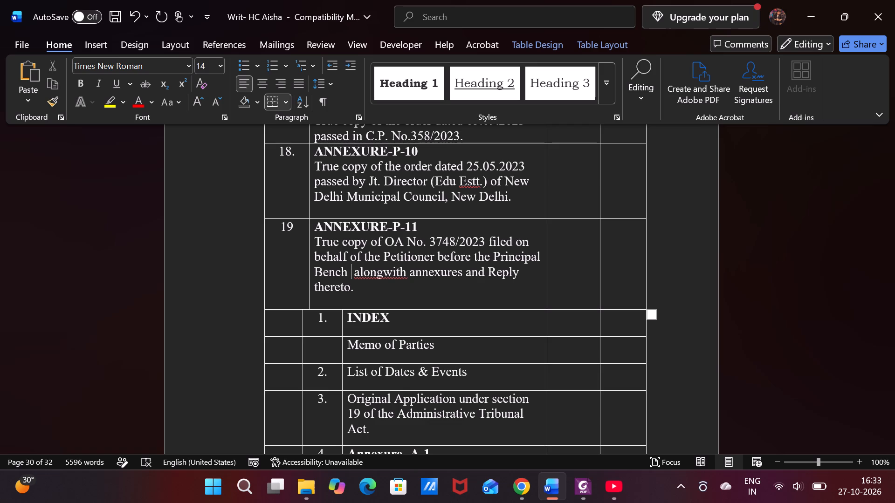
pyautogui.write('CAT')
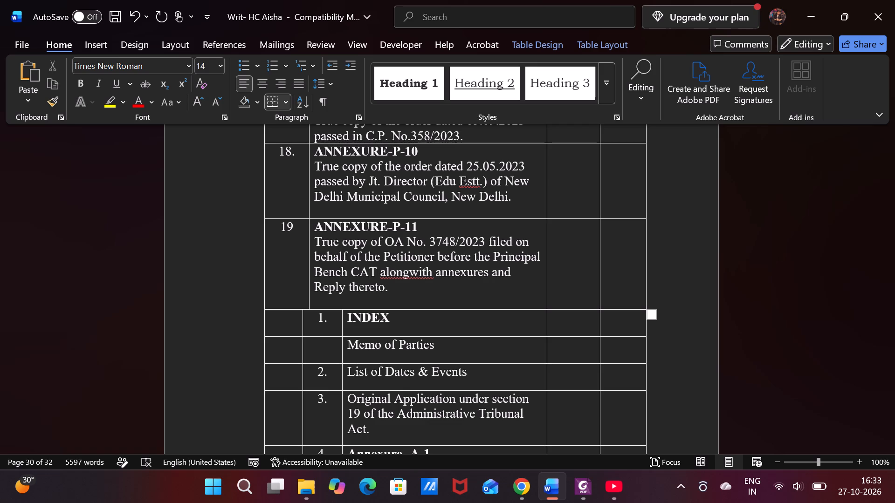
pyautogui.click(347, 279)
pyautogui.press('Left')
pyautogui.press('Up')
pyautogui.press(',')
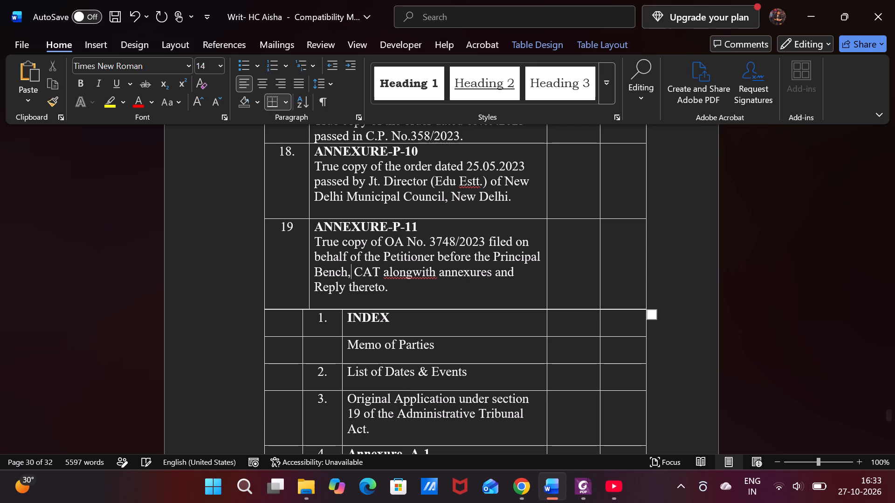
pyautogui.press('Right')
pyautogui.press('Right')
pyautogui.press('Right')
pyautogui.press('Right')
pyautogui.write(',')
pyautogui.press('space')
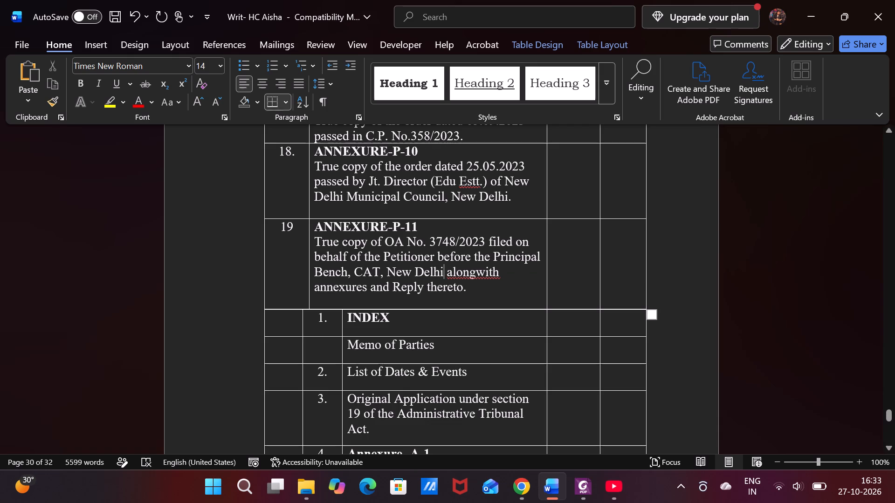
pyautogui.hotkey('ctrl', 's')
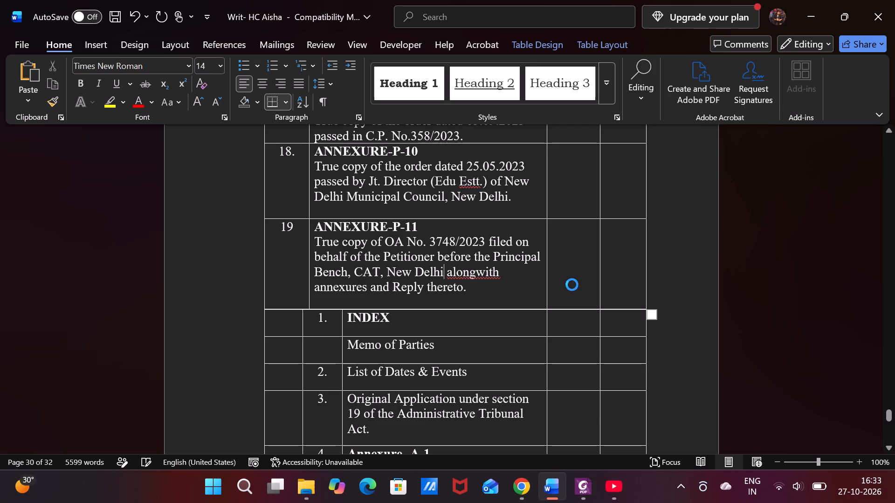
# Review the whole index, from its case heading through the sub-index annexures to the closing "Proof of Service" row.
pyautogui.click(889, 436)
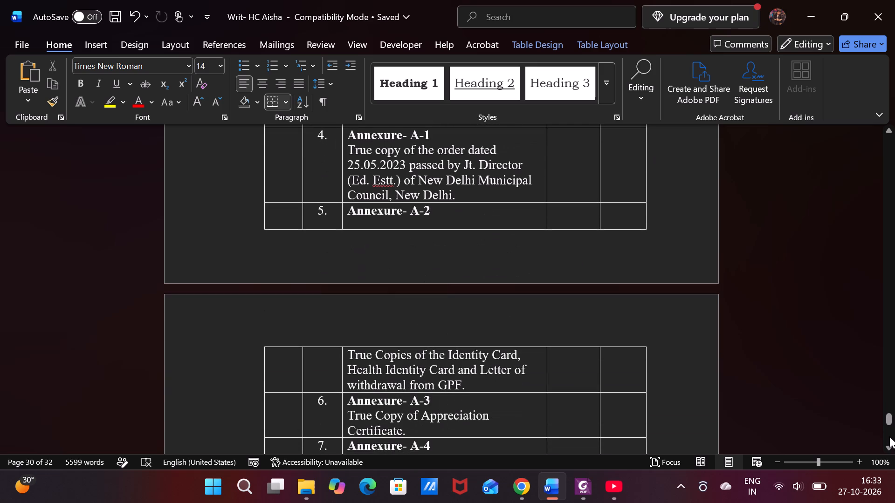
pyautogui.click(581, 183)
pyautogui.tripleClick(888, 127)
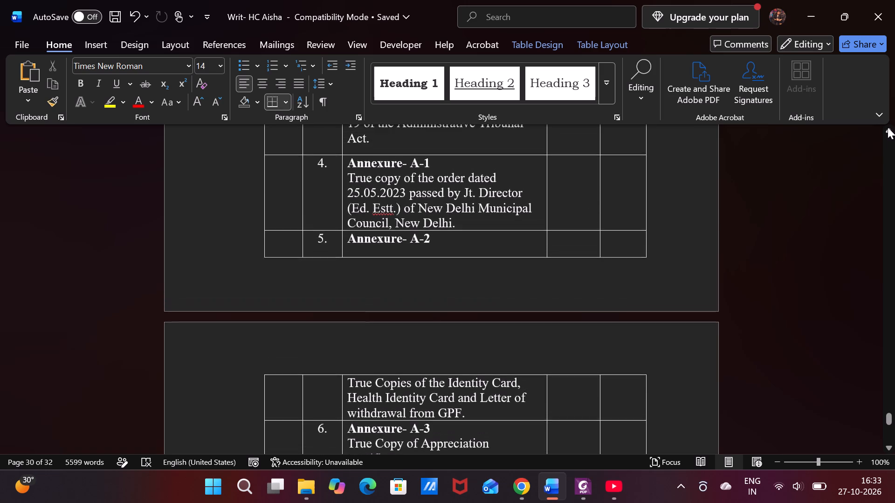
pyautogui.doubleClick(888, 127)
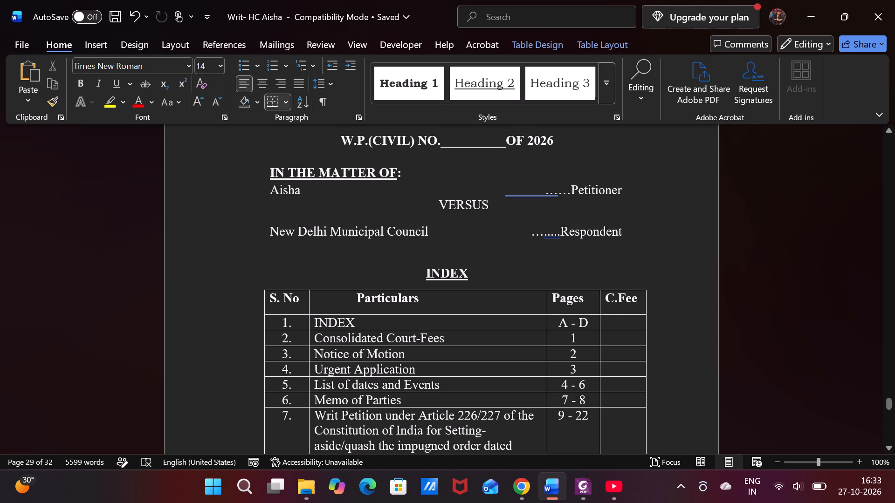
pyautogui.tripleClick(888, 429)
pyautogui.click(888, 429)
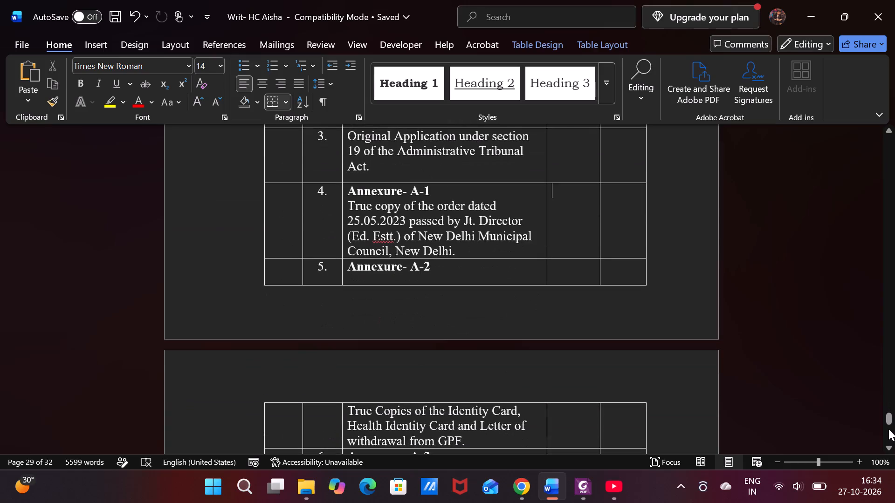
pyautogui.doubleClick(888, 429)
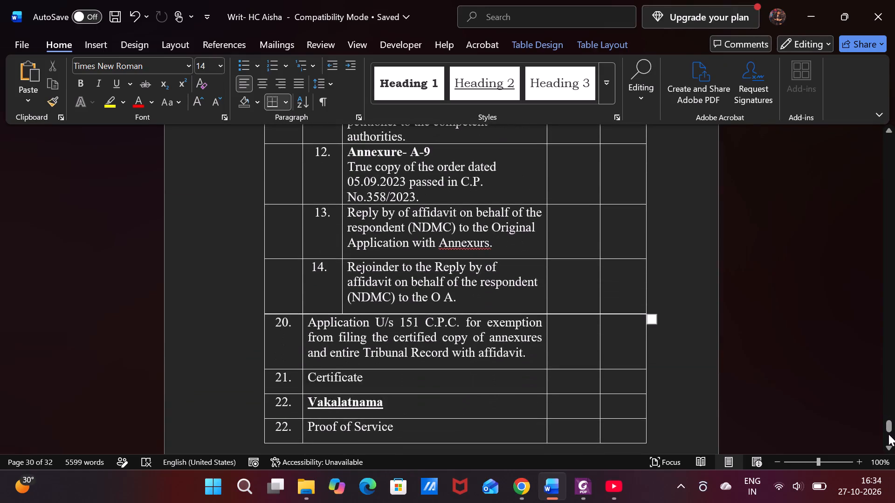
pyautogui.click(888, 434)
pyautogui.click(889, 410)
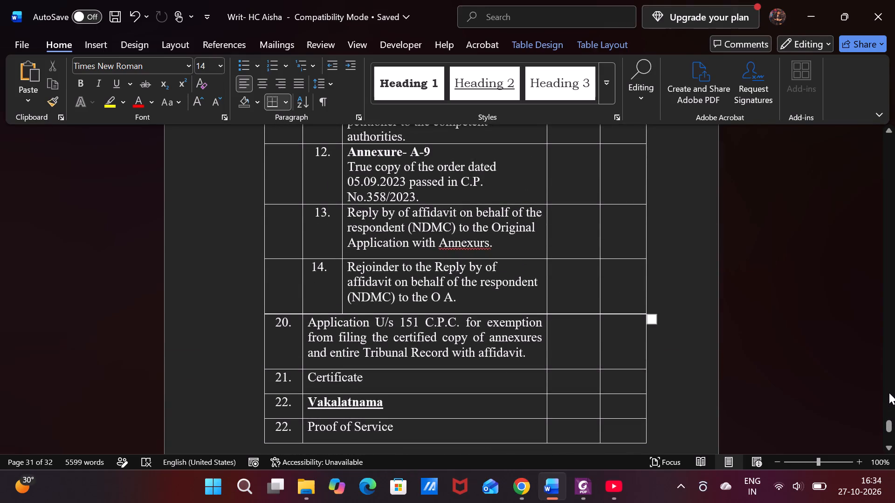
pyautogui.click(889, 393)
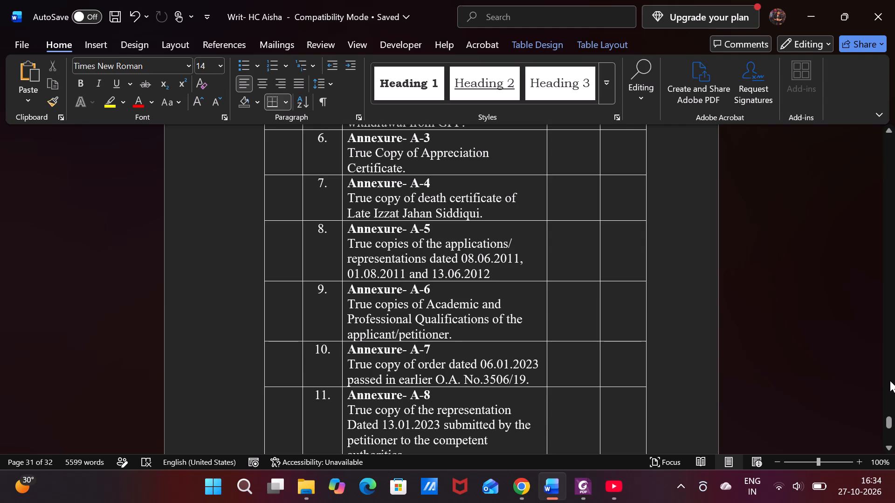
pyautogui.click(890, 381)
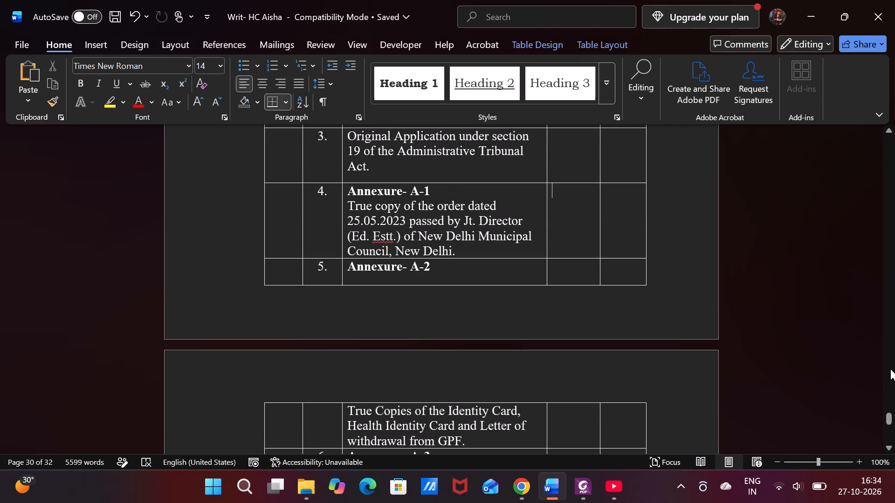
pyautogui.doubleClick(889, 433)
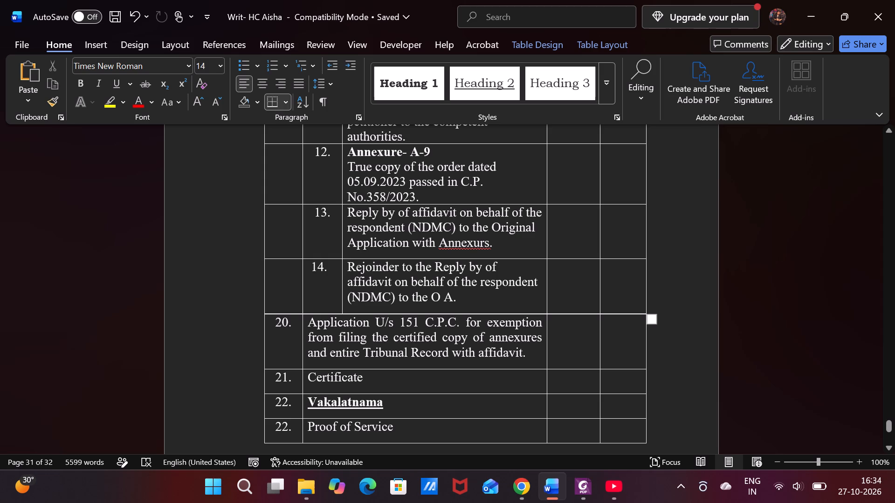
pyautogui.tripleClick(888, 133)
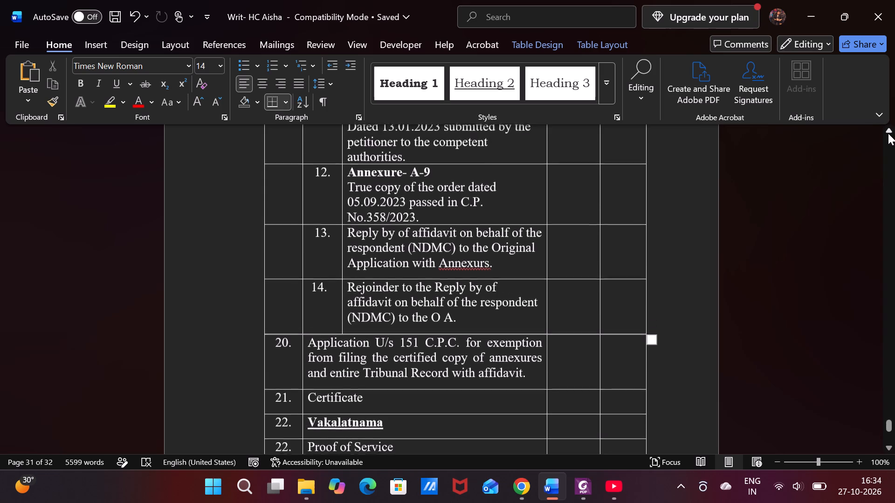
pyautogui.tripleClick(888, 133)
pyautogui.tripleClick(888, 133)
pyautogui.click(888, 133)
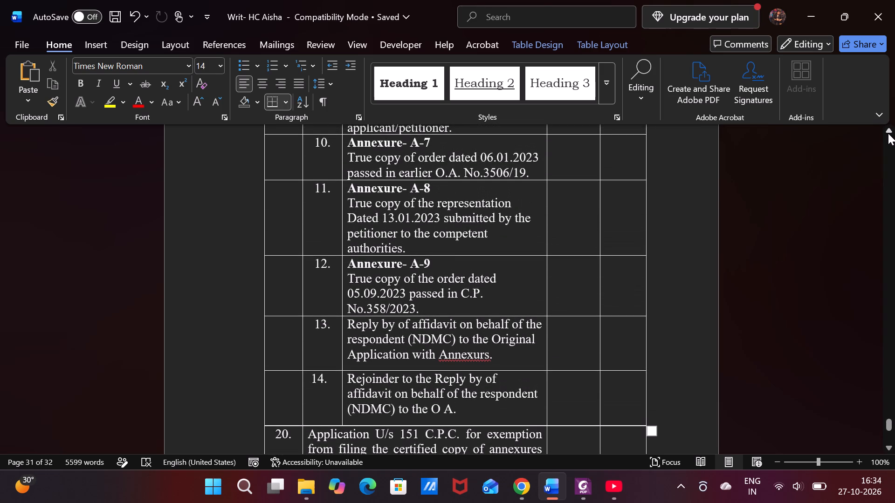
pyautogui.doubleClick(888, 133)
pyautogui.tripleClick(888, 133)
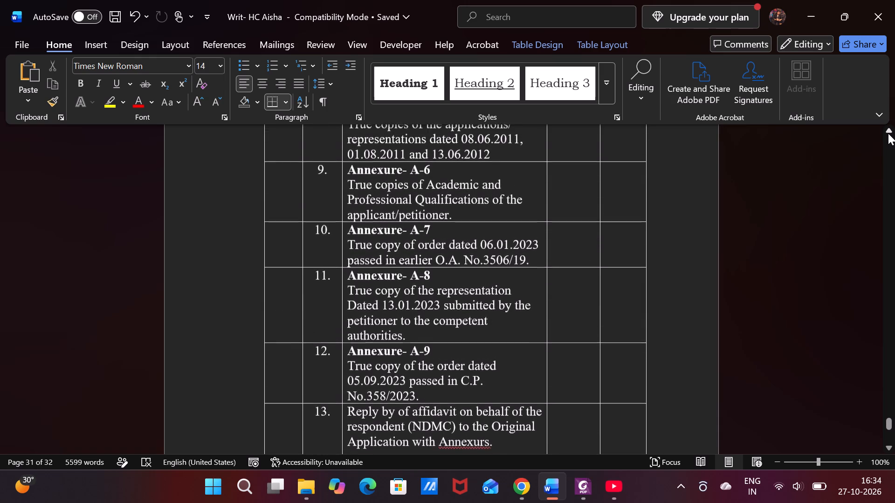
pyautogui.doubleClick(888, 133)
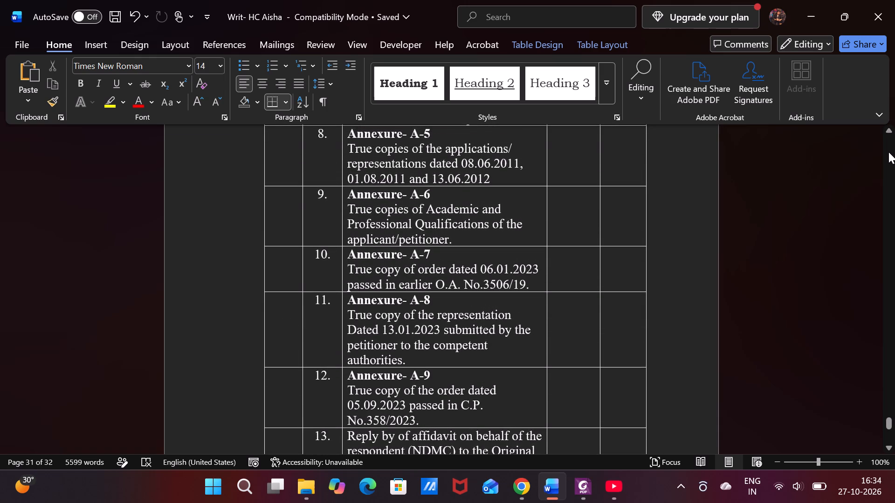
pyautogui.tripleClick(888, 152)
pyautogui.doubleClick(888, 152)
pyautogui.click(888, 152)
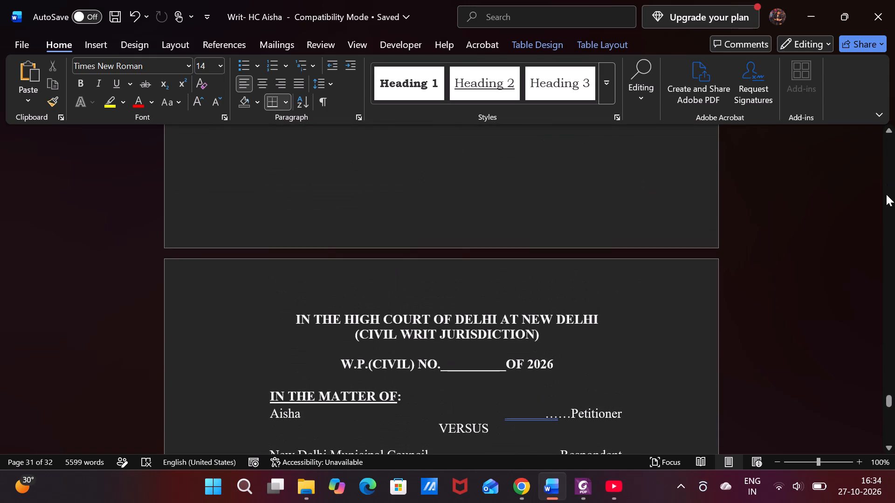
# Add a blank line after the entries in index rows 1 to 4, from INDEX to Urgent Application.
pyautogui.click(889, 422)
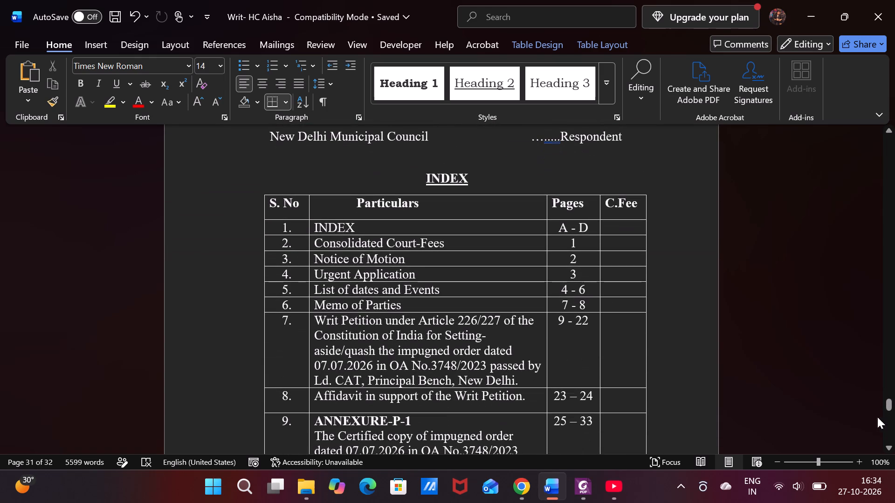
pyautogui.click(398, 229)
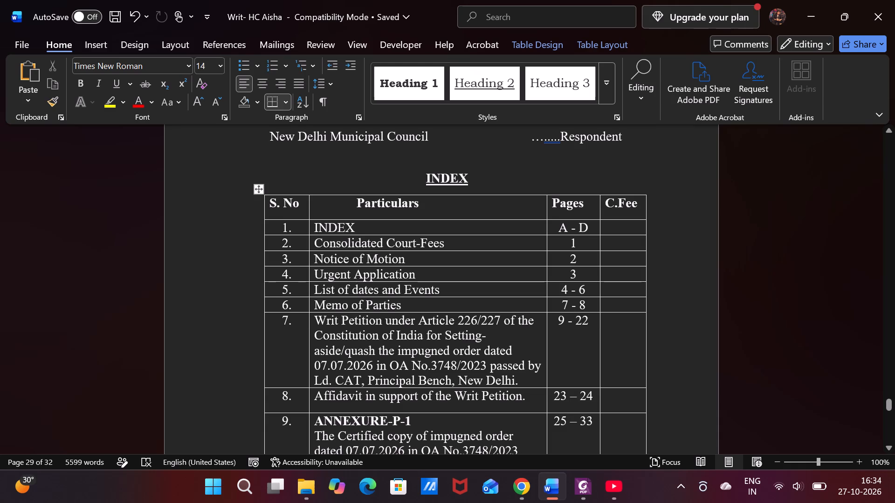
pyautogui.press('Return')
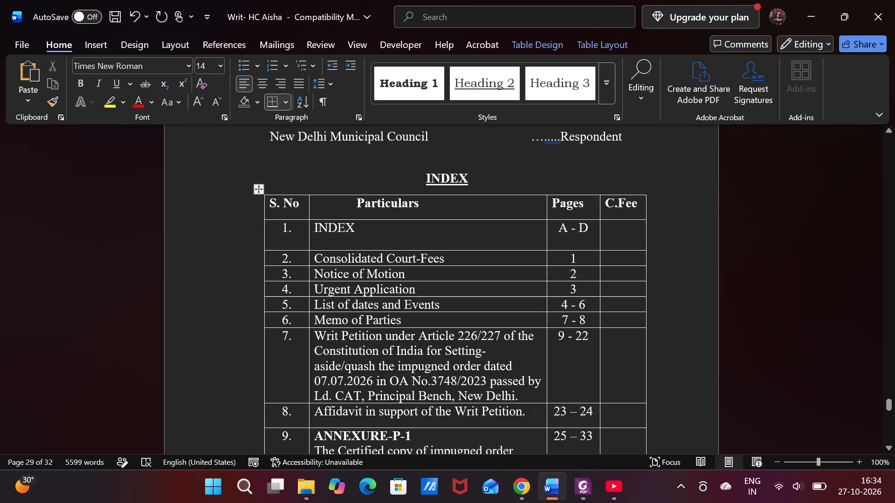
pyautogui.click(453, 258)
pyautogui.press('Return')
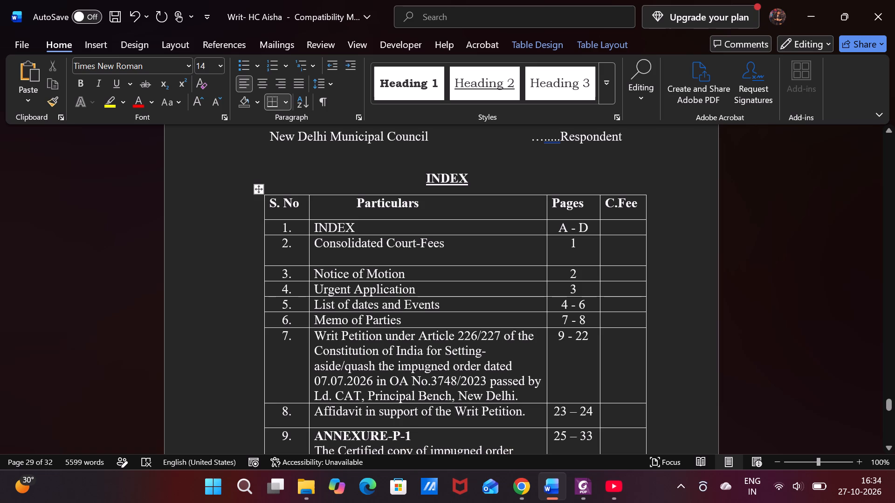
pyautogui.click(435, 275)
pyautogui.press('Return')
pyautogui.click(445, 299)
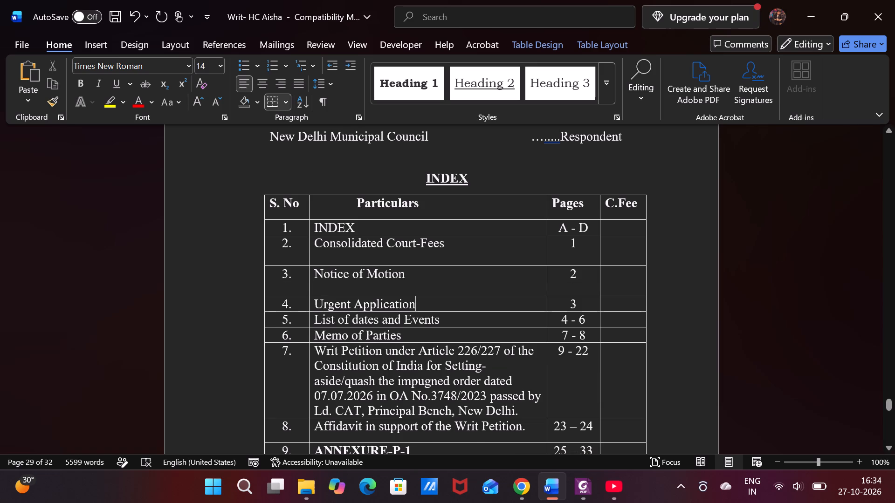
pyautogui.press('Return')
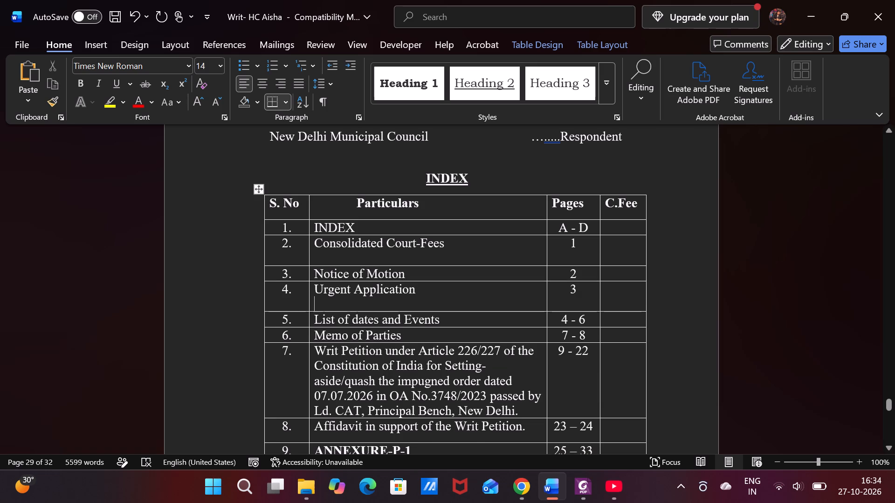
pyautogui.click(404, 273)
pyautogui.press('Return')
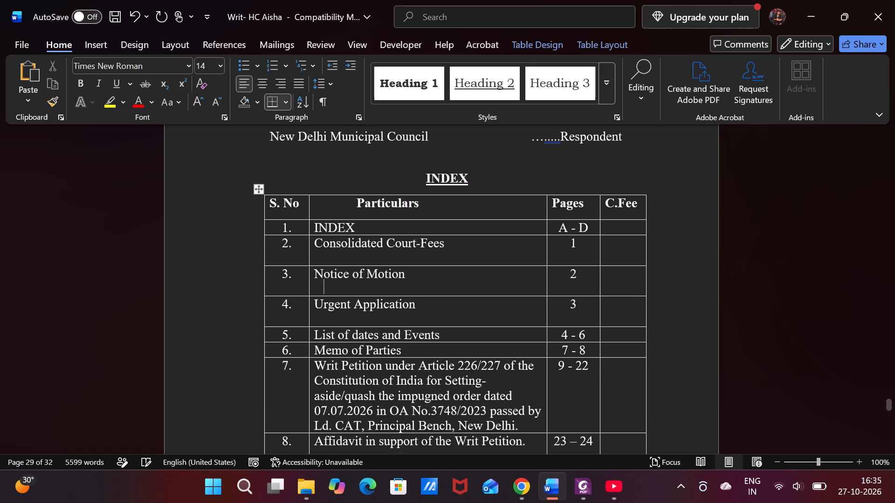
# Add a blank line after List of dates and Events, Urgent Application and Memo of Parties in the index.
pyautogui.click(439, 334)
pyautogui.press('Return')
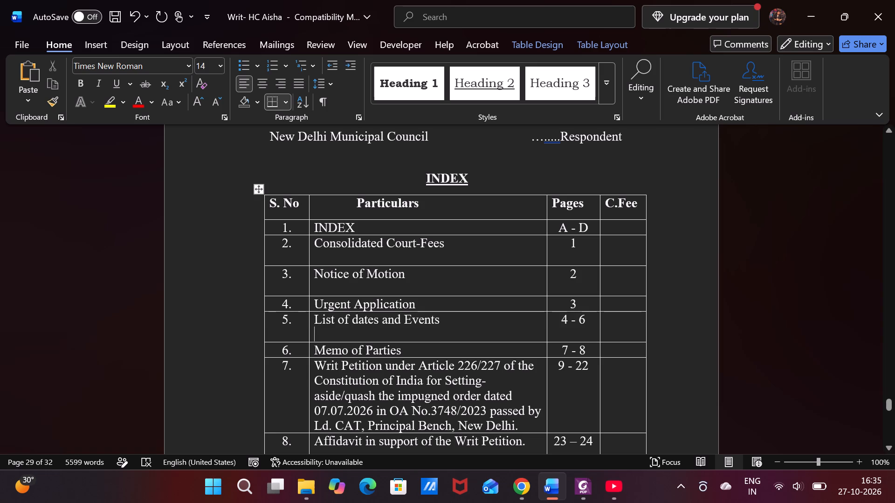
pyautogui.click(418, 298)
pyautogui.press('Return')
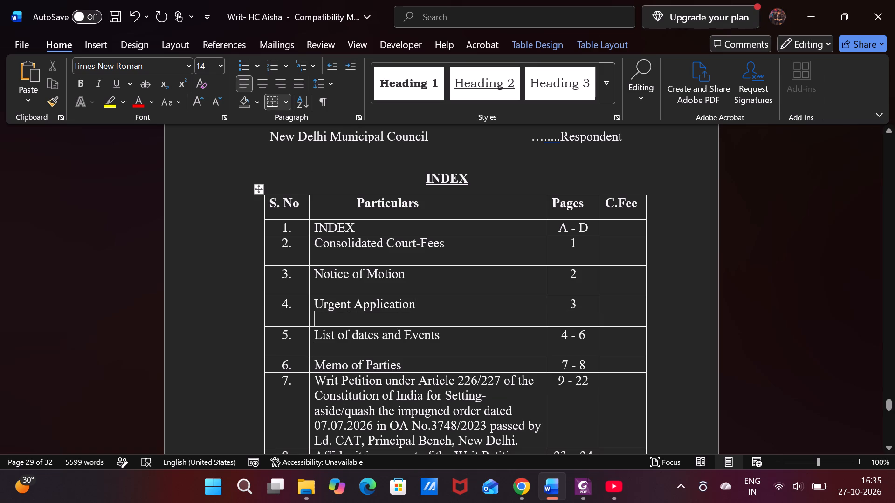
pyautogui.click(403, 367)
pyautogui.press('Return')
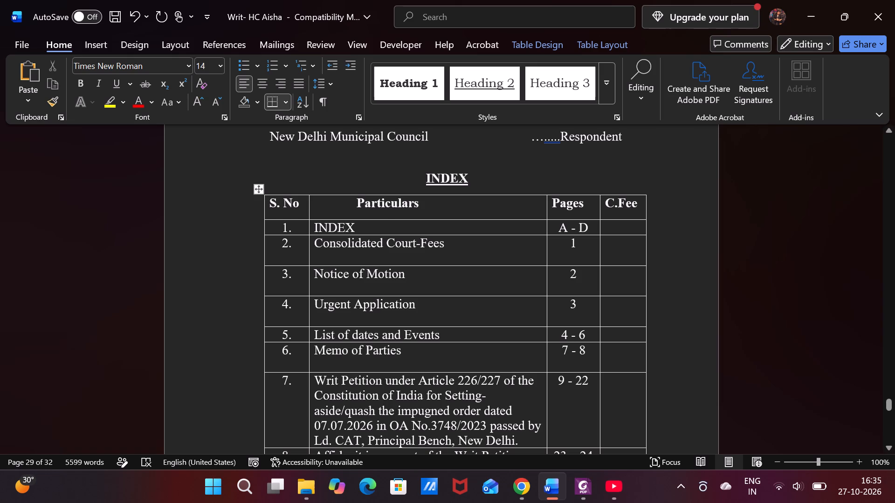
# Add a blank line after the entries in index rows 5, 6 and 7, through the Writ Petition description, and save the document.
pyautogui.press('Down')
pyautogui.press('Down')
pyautogui.press('Down')
pyautogui.press('Down')
pyautogui.press('Down')
pyautogui.press('Down')
pyautogui.press('Down')
pyautogui.press('Down')
pyautogui.press('Down')
pyautogui.press('Down')
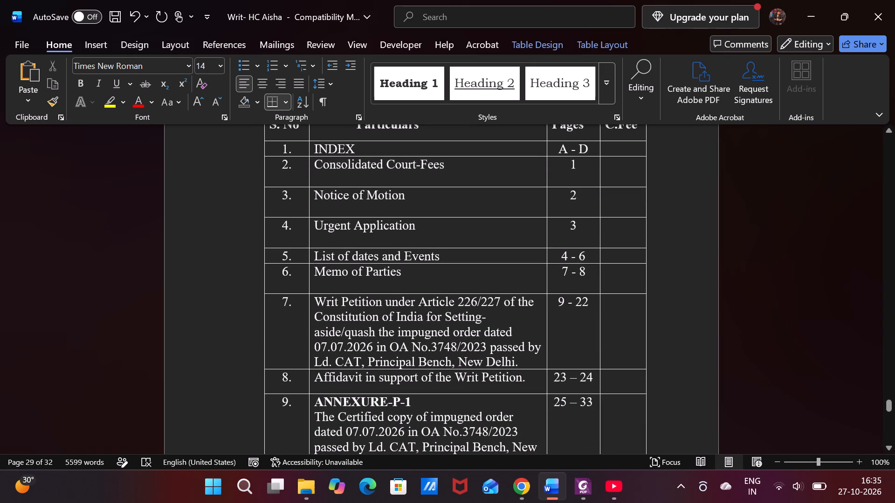
pyautogui.click(529, 358)
pyautogui.press('Return')
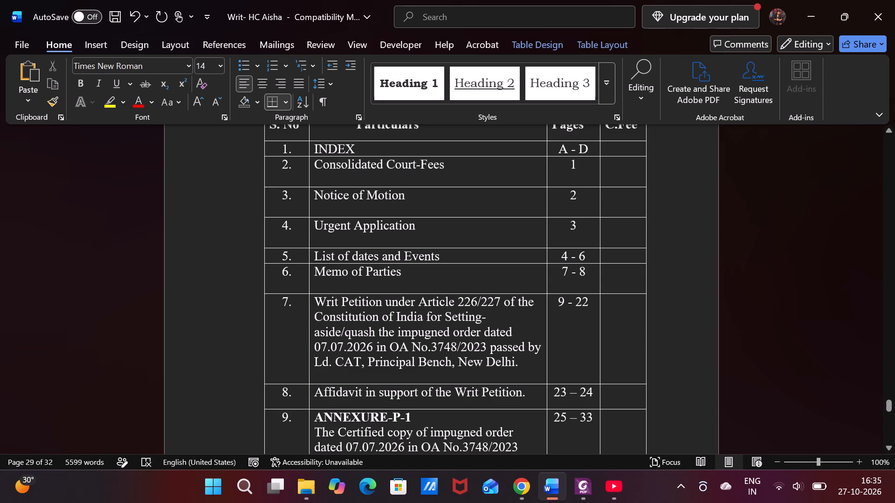
pyautogui.click(450, 259)
pyautogui.press('Return')
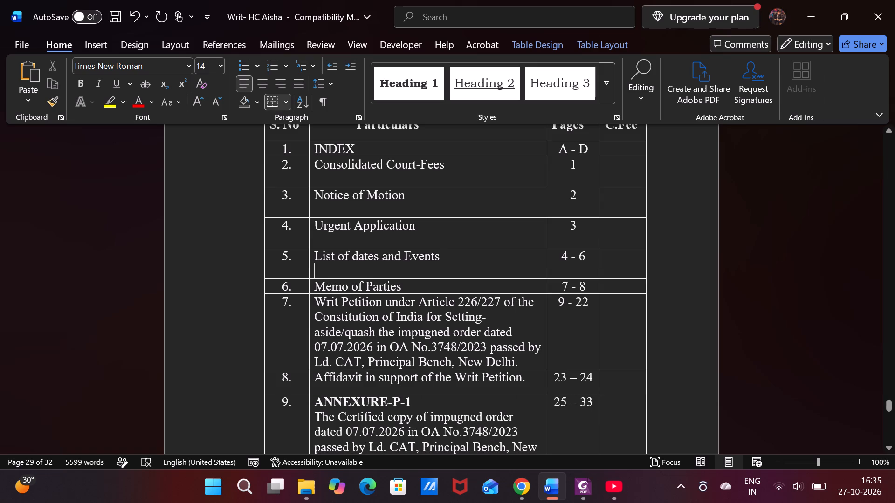
pyautogui.click(484, 283)
pyautogui.press('Return')
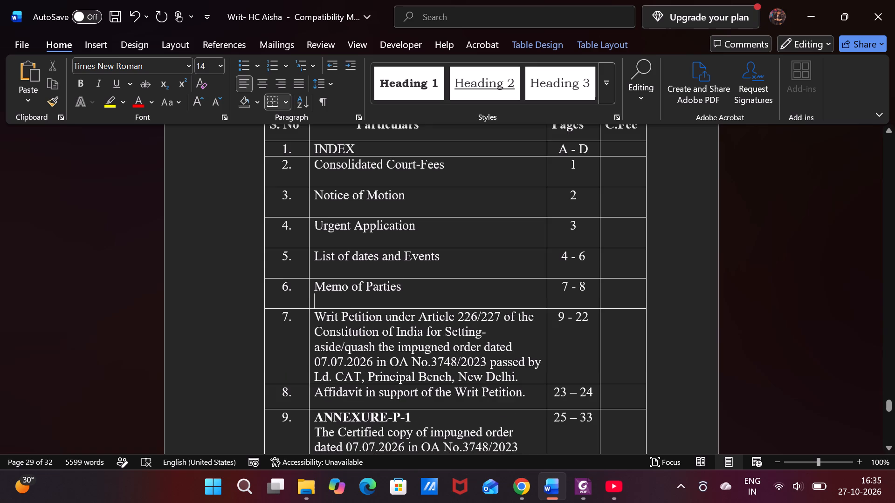
pyautogui.click(519, 378)
pyautogui.press('Return')
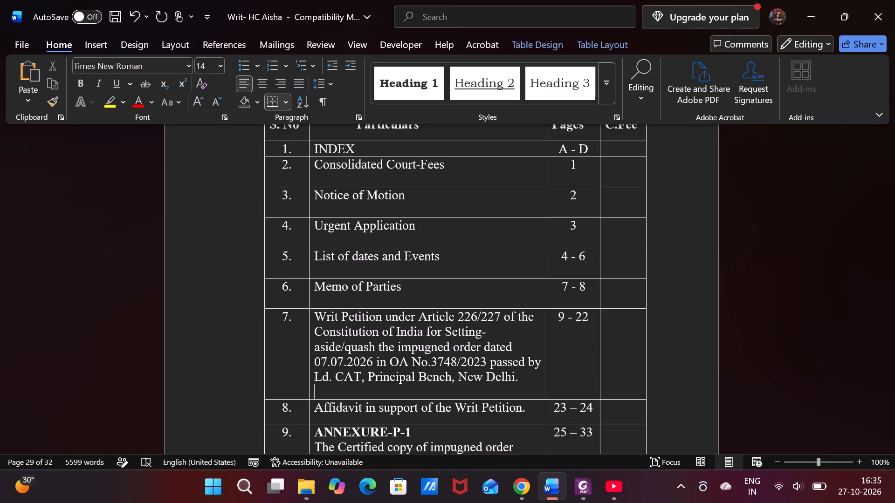
pyautogui.hotkey('ctrl', 's')
# Review the rest of the index down to the closing note and back up to the sub-index under row 19.
pyautogui.press('Down')
pyautogui.press('Down')
pyautogui.press('Down')
pyautogui.press('Down')
pyautogui.press('Down')
pyautogui.press('Down')
pyautogui.press('Down')
pyautogui.press('Down')
pyautogui.press('Down')
pyautogui.press('Down')
pyautogui.press('Down')
pyautogui.press('Down')
pyautogui.press('Down')
pyautogui.press('Down')
pyautogui.press('Down')
pyautogui.press('Down')
pyautogui.press('Down')
pyautogui.press('Down')
pyautogui.press('Down')
pyautogui.press('Down')
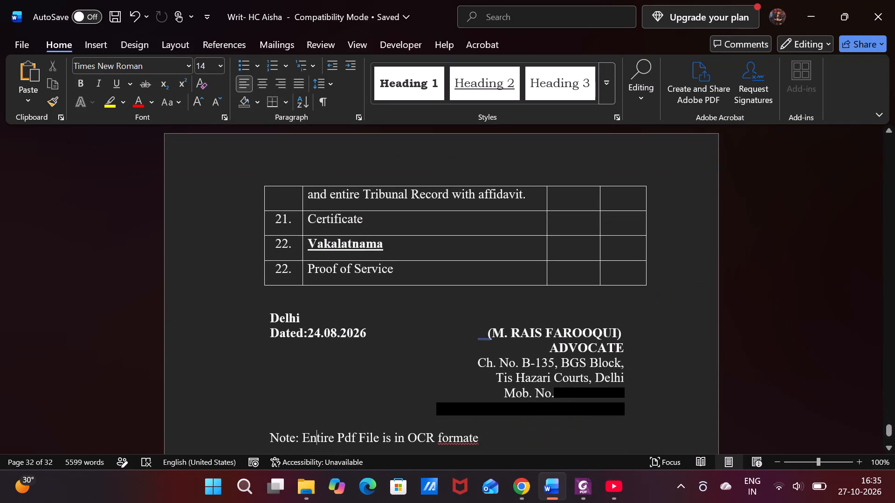
pyautogui.press('Up')
pyautogui.press('Up')
pyautogui.press('Up')
pyautogui.press('Up')
pyautogui.press('Up')
pyautogui.press('Up')
pyautogui.press('Up')
pyautogui.press('Up')
pyautogui.press('Up')
pyautogui.press('Up')
pyautogui.press('Up')
pyautogui.press('Up')
pyautogui.press('Up')
pyautogui.press('Up')
pyautogui.press('Up')
pyautogui.press('Up')
pyautogui.press('Up')
pyautogui.press('Up')
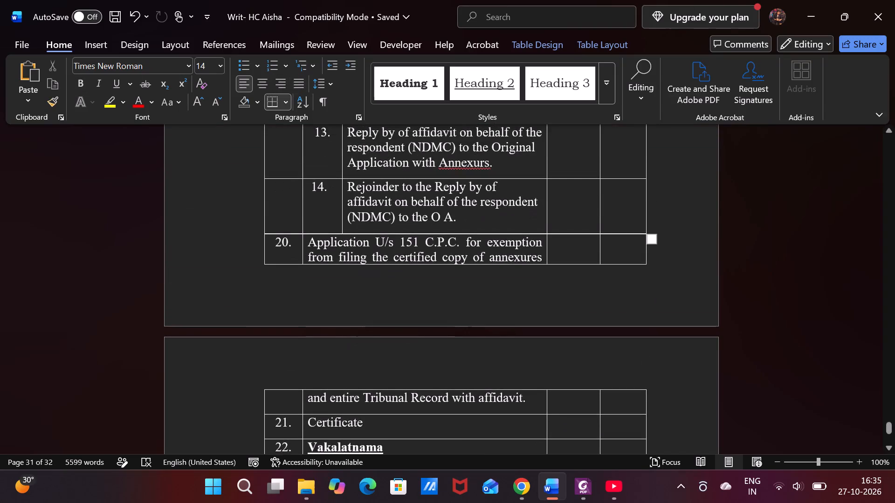
pyautogui.press('Up')
pyautogui.press('Up')
pyautogui.press('Up')
pyautogui.press('Up')
pyautogui.press('Up')
pyautogui.press('Up')
pyautogui.press('Up')
pyautogui.press('Up')
pyautogui.press('Up')
pyautogui.press('Up')
pyautogui.press('Up')
pyautogui.press('Up')
pyautogui.press('Up')
pyautogui.press('Up')
pyautogui.press('Up')
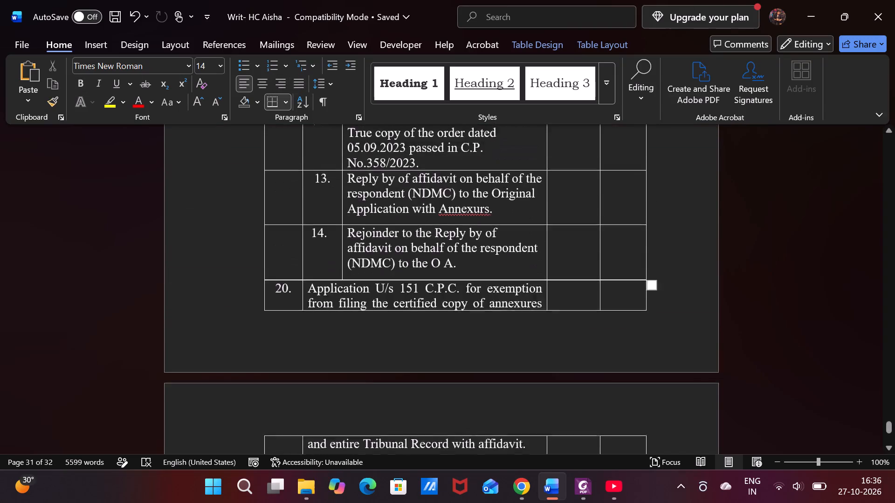
pyautogui.press('Up')
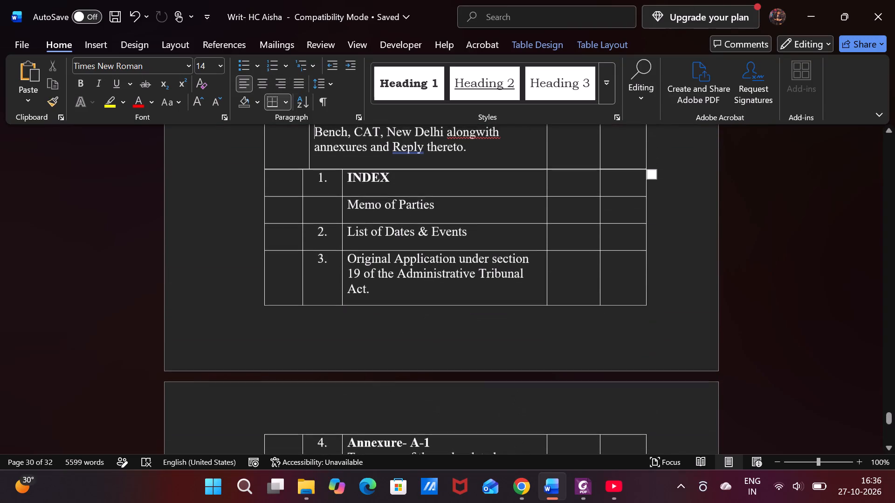
# Number Memo of Parties 2., List of Dates & Events 3. and Original Application 4. in the sub-index.
pyautogui.click(326, 207)
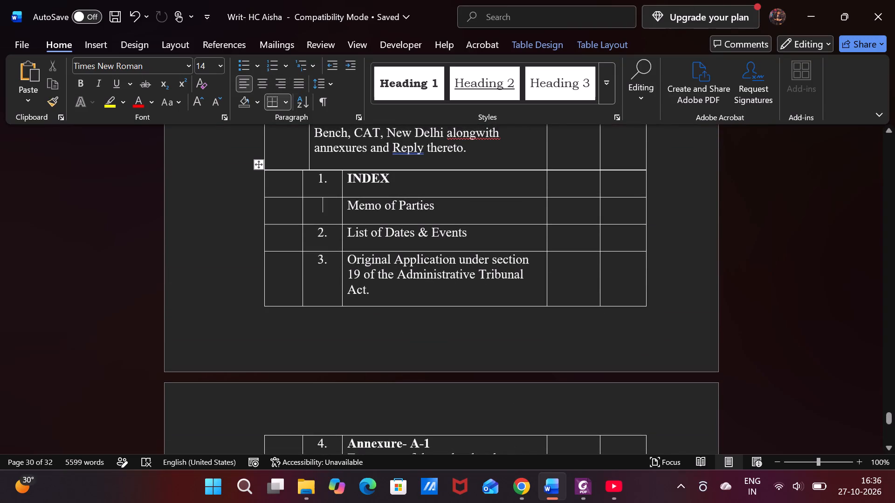
pyautogui.press('2')
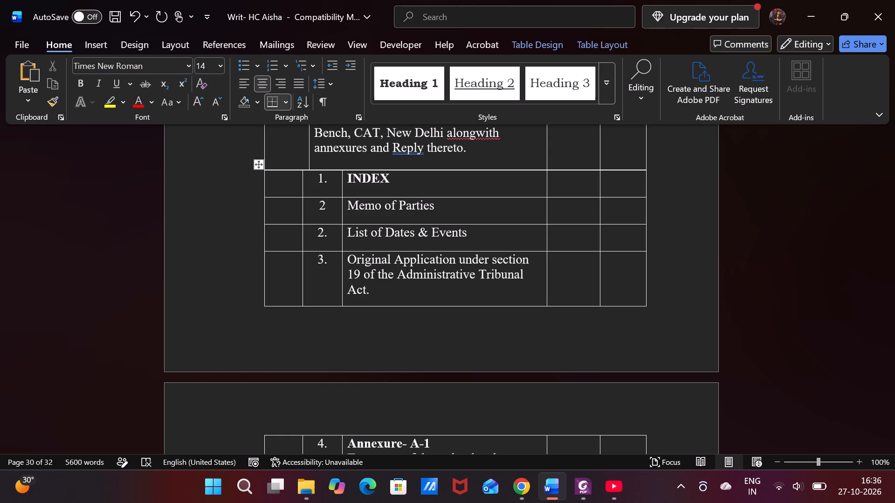
pyautogui.press(',')
pyautogui.press('BackSpace')
pyautogui.press('.')
pyautogui.press('Down')
pyautogui.press('Left')
pyautogui.press('BackSpace')
pyautogui.press('3')
pyautogui.press('Down')
pyautogui.press('BackSpace')
pyautogui.press('4')
# Renumber the sub-index rows for Annexures A-1 to A-4 as 5, 6, 7 and 8.
pyautogui.press('Down')
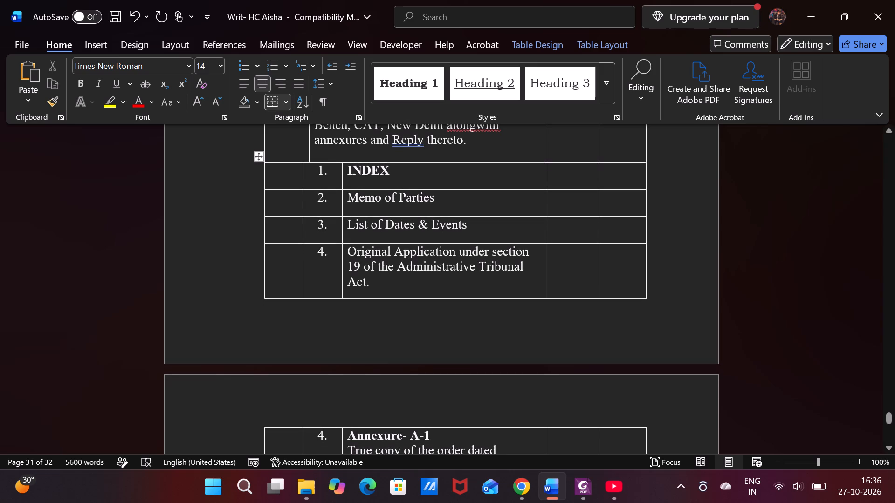
pyautogui.press('BackSpace')
pyautogui.press('5')
pyautogui.press('Down')
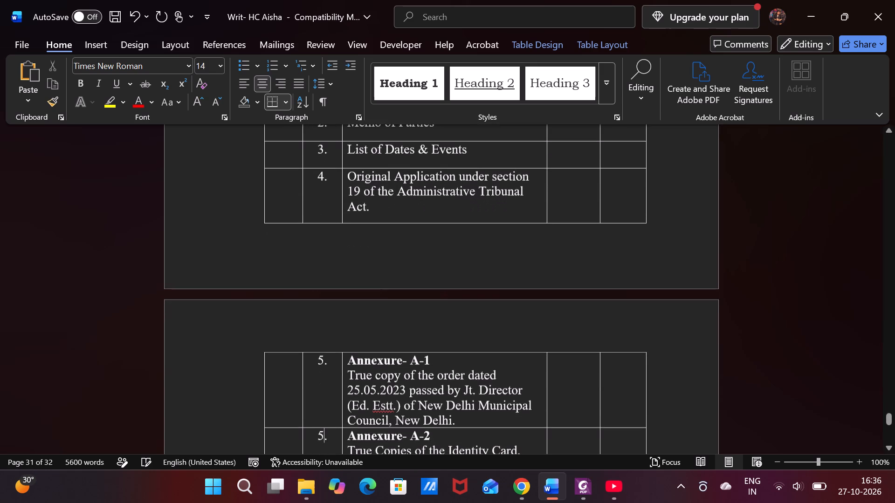
pyautogui.press('BackSpace')
pyautogui.press('6')
pyautogui.press('Down')
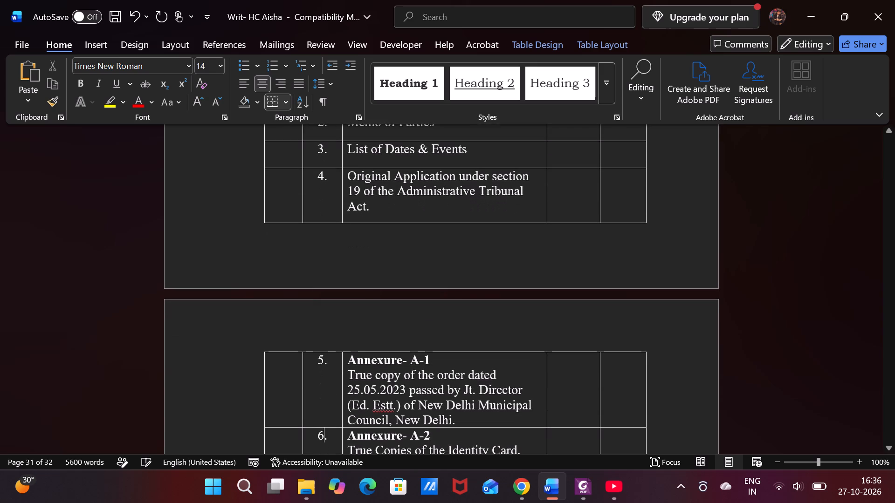
pyautogui.press('BackSpace')
pyautogui.press('7')
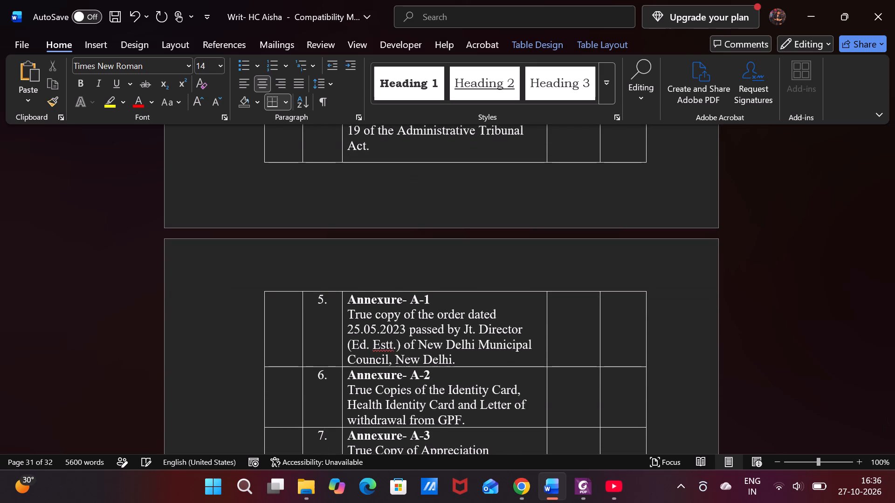
pyautogui.press('Down')
pyautogui.press('BackSpace')
pyautogui.press('8')
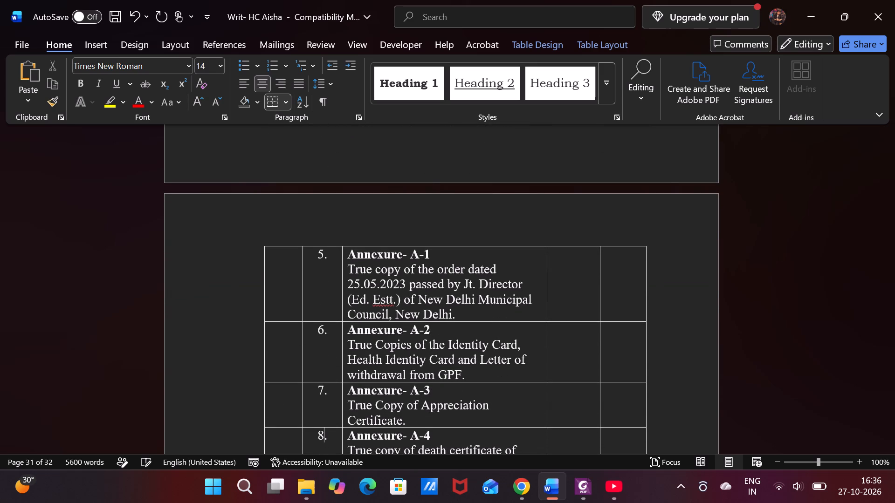
# Renumber the sub-index rows for Annexures A-5 to A-8 as 9, 10, 11 and 12.
pyautogui.press('Down')
pyautogui.press('BackSpace')
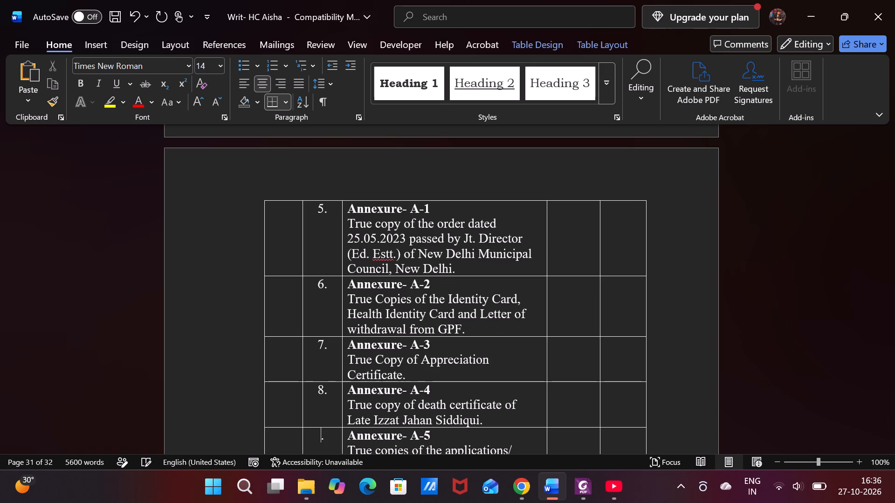
pyautogui.press('9')
pyautogui.press('Down')
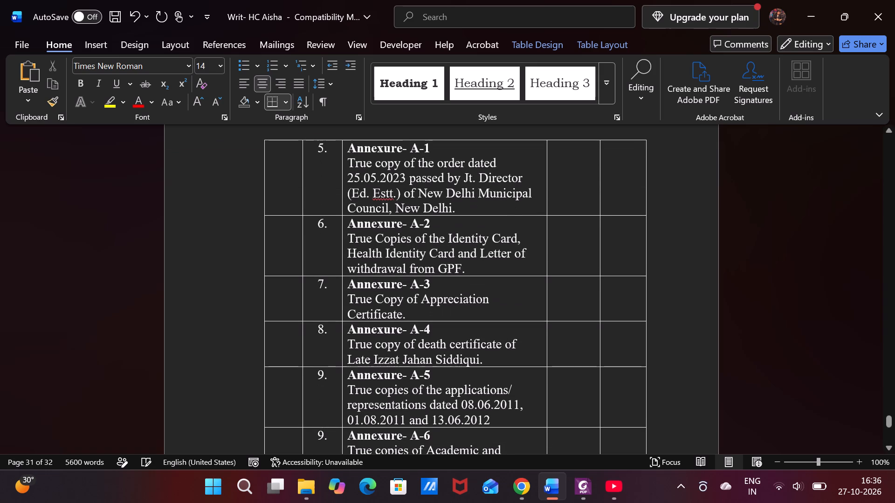
pyautogui.press('BackSpace')
pyautogui.press('1')
pyautogui.press('0')
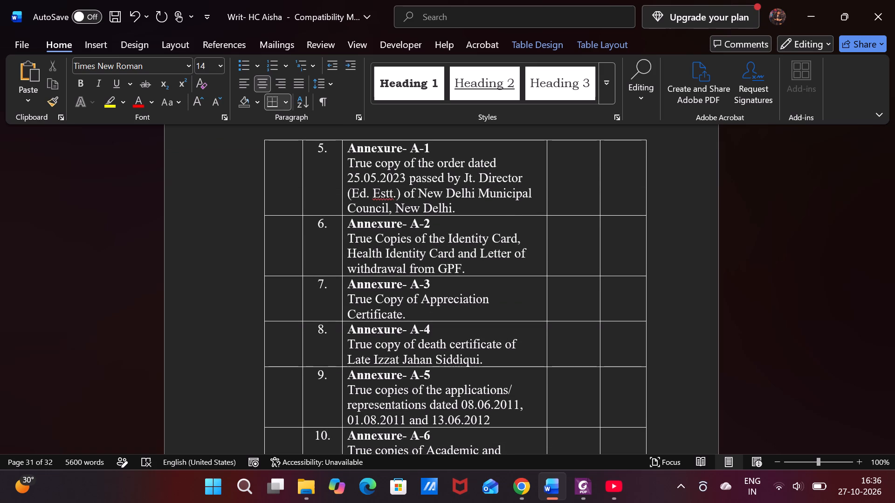
pyautogui.press('Down')
pyautogui.press('BackSpace')
pyautogui.press('1')
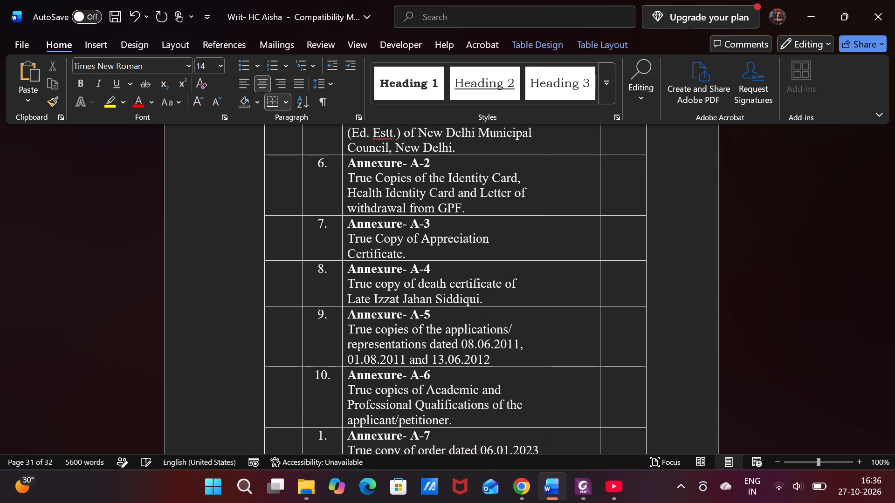
pyautogui.press('Down')
pyautogui.press('BackSpace')
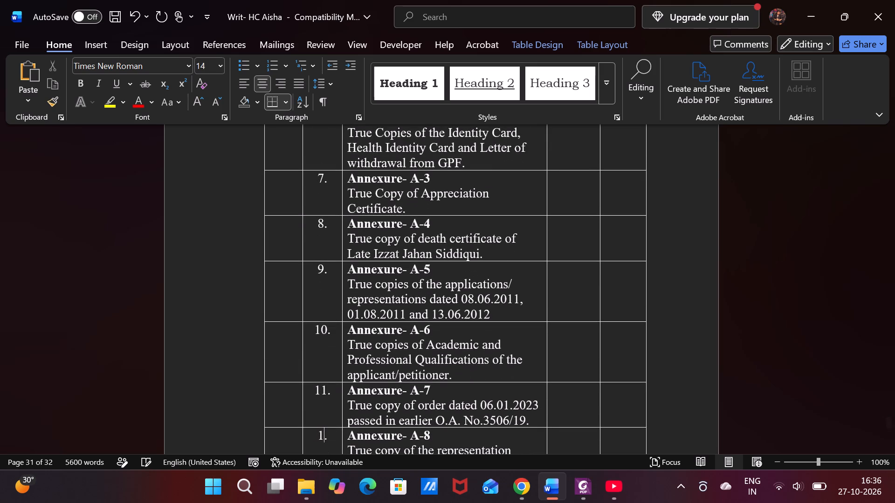
pyautogui.press('2')
# Renumber Annexure A-9 as 13, the NDMC Reply as 14 and the Rejoinder as 15, and save the document.
pyautogui.press('Down')
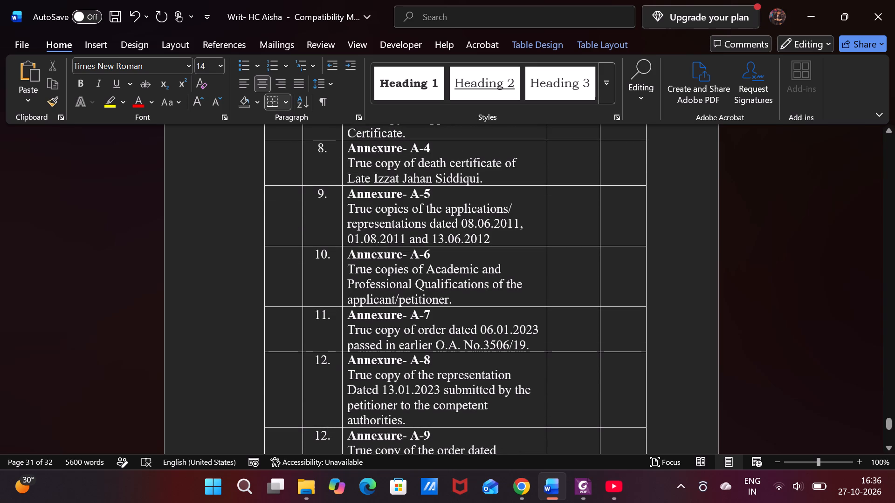
pyautogui.press('BackSpace')
pyautogui.press('3')
pyautogui.press('Down')
pyautogui.press('BackSpace')
pyautogui.press('4')
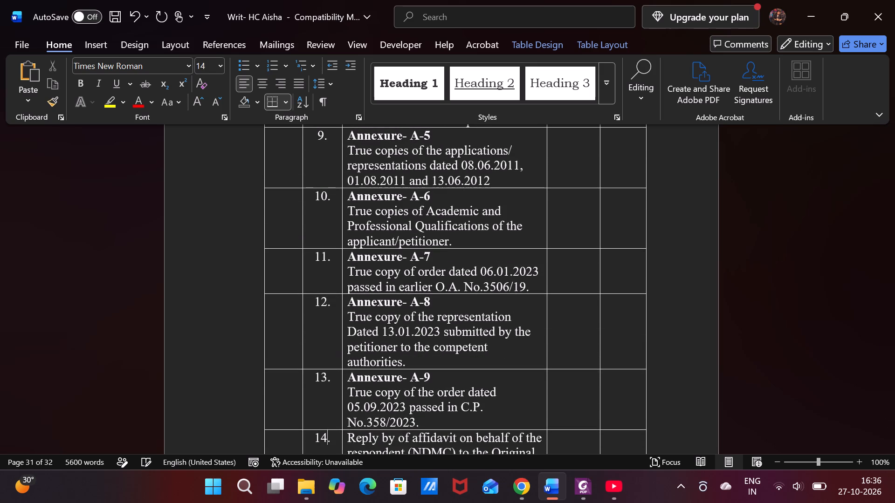
pyautogui.press('Down')
pyautogui.press('Left')
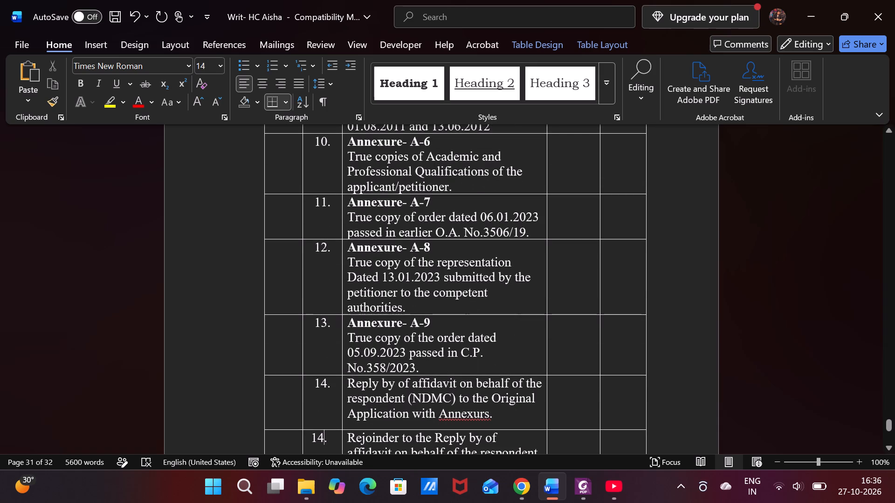
pyautogui.press('BackSpace')
pyautogui.press('5')
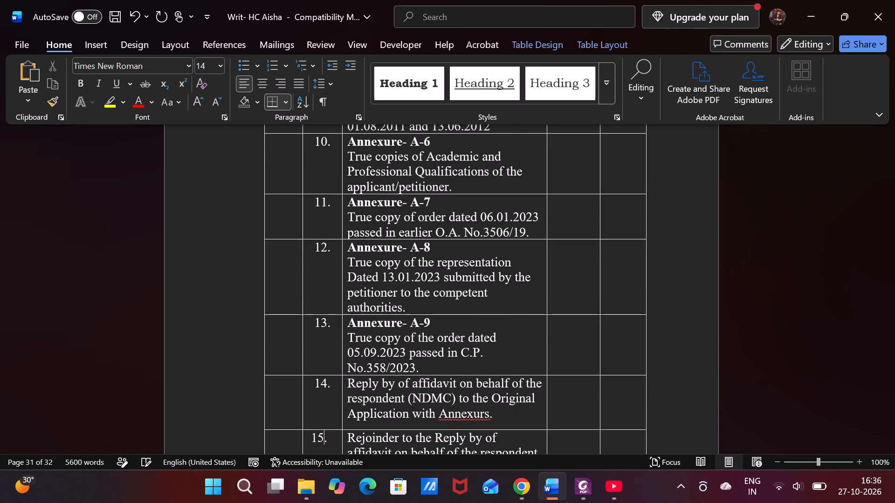
pyautogui.press('Down')
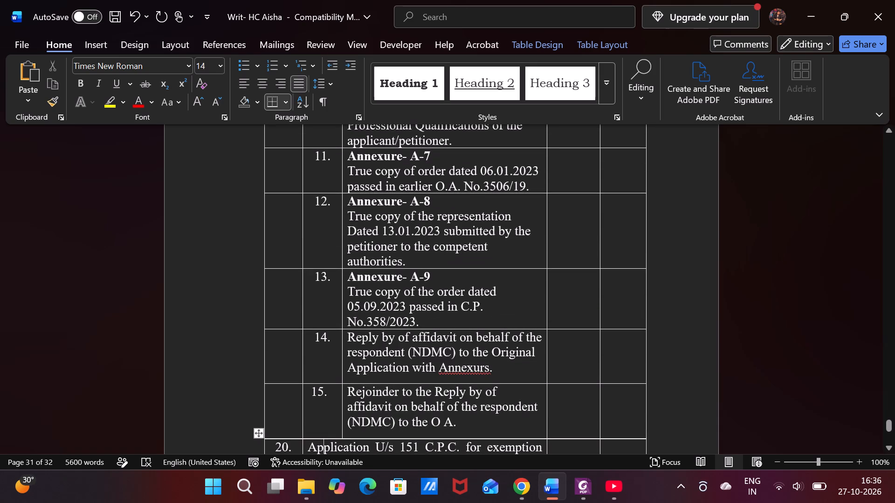
pyautogui.hotkey('ctrl', 's')
# Review the end of the sub-index, the remaining index rows, the signature block and the closing note.
pyautogui.press('Down')
pyautogui.press('Down')
pyautogui.press('Down')
pyautogui.press('Down')
pyautogui.press('Down')
pyautogui.press('Down')
pyautogui.press('Down')
pyautogui.press('Down')
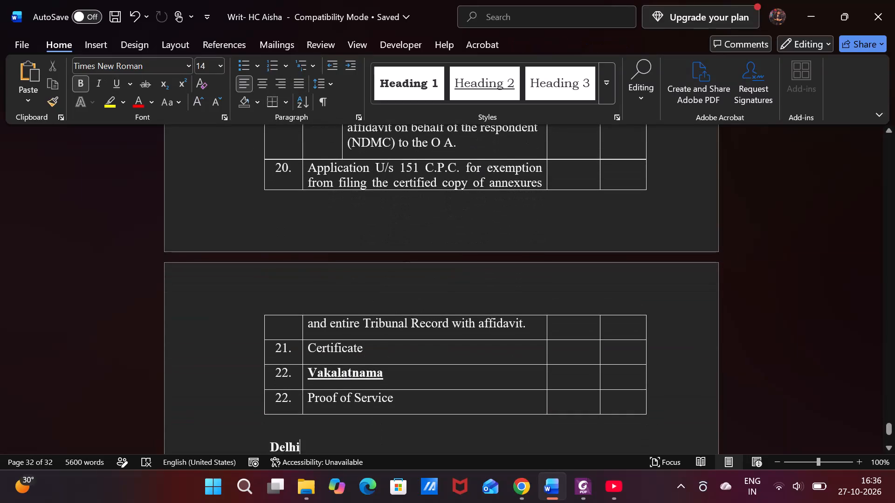
pyautogui.press('Up')
pyautogui.press('Up')
pyautogui.press('Up')
pyautogui.press('Up')
pyautogui.press('Up')
pyautogui.press('Up')
pyautogui.press('Up')
pyautogui.press('Up')
pyautogui.press('Up')
pyautogui.press('Up')
pyautogui.press('Up')
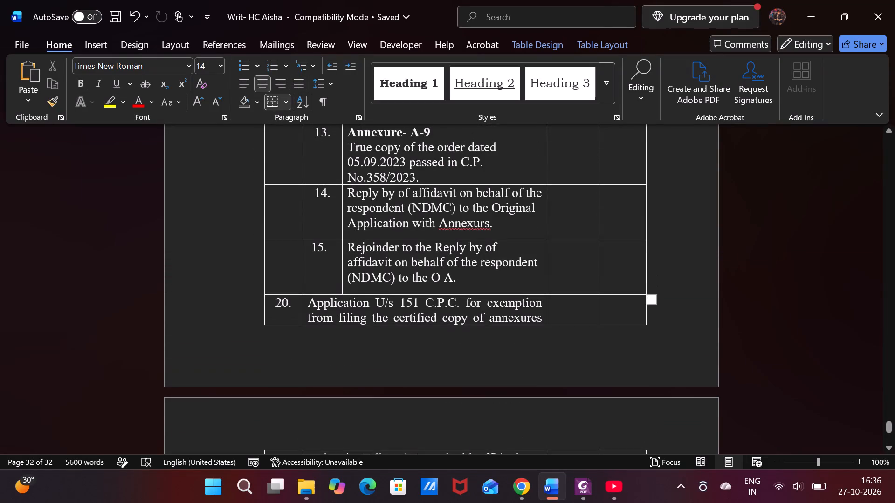
pyautogui.press('Up')
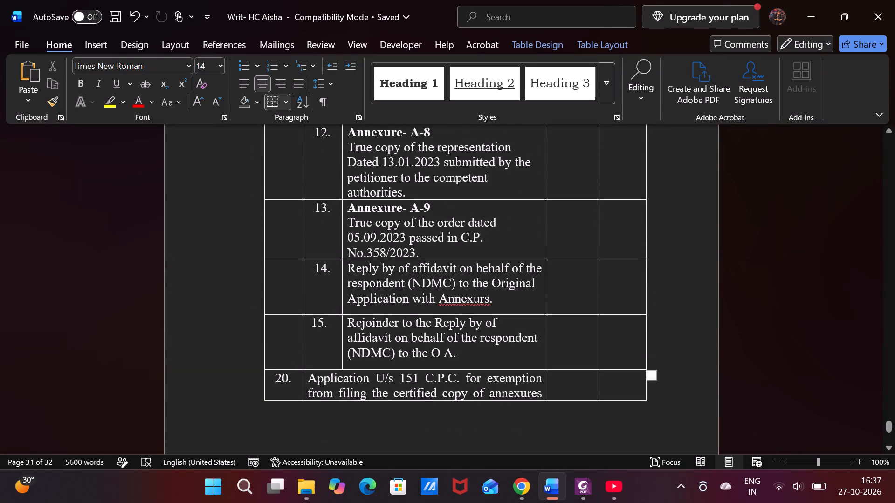
pyautogui.click(888, 442)
pyautogui.tripleClick(888, 442)
pyautogui.click(888, 442)
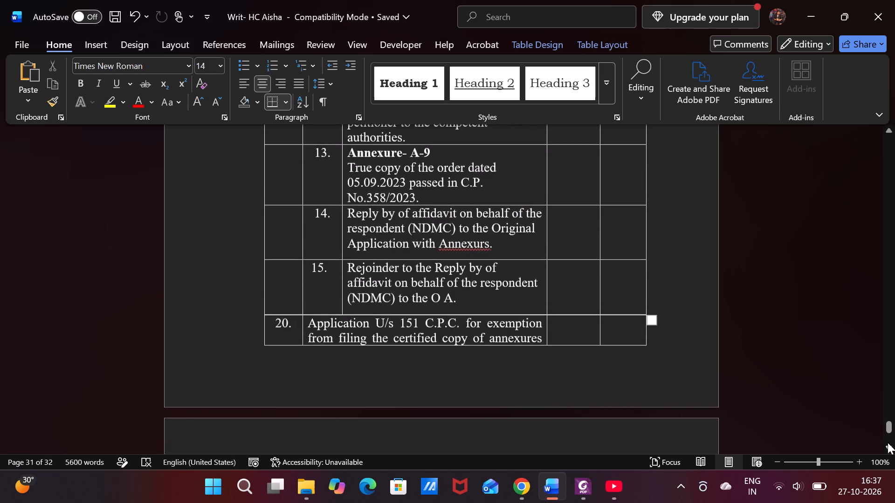
pyautogui.tripleClick(888, 443)
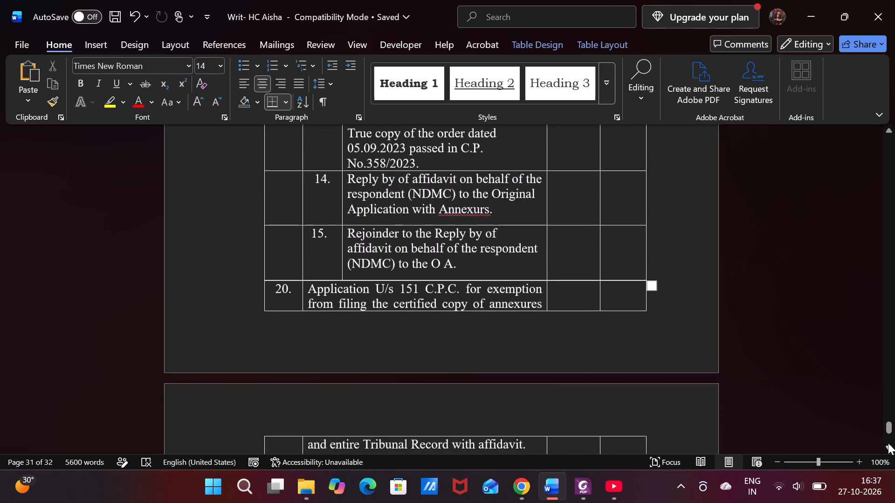
pyautogui.click(888, 443)
pyautogui.tripleClick(888, 443)
pyautogui.tripleClick(888, 443)
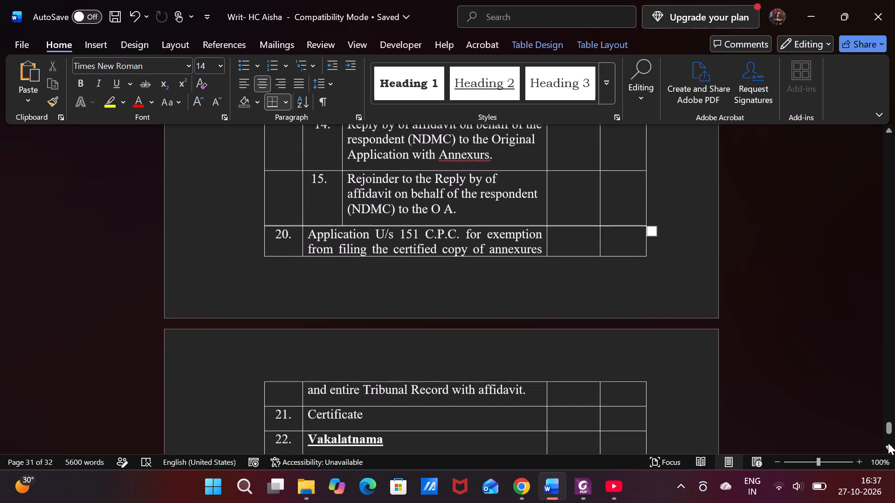
pyautogui.tripleClick(888, 443)
pyautogui.doubleClick(888, 443)
pyautogui.tripleClick(888, 443)
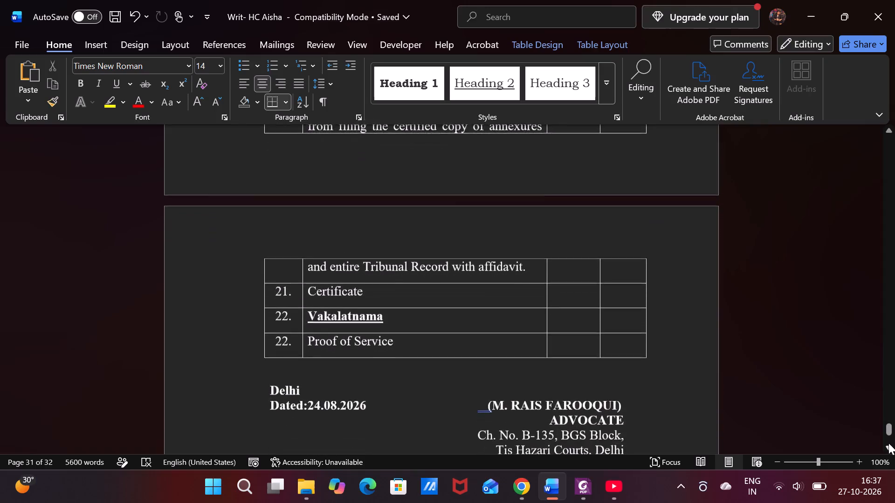
pyautogui.doubleClick(888, 443)
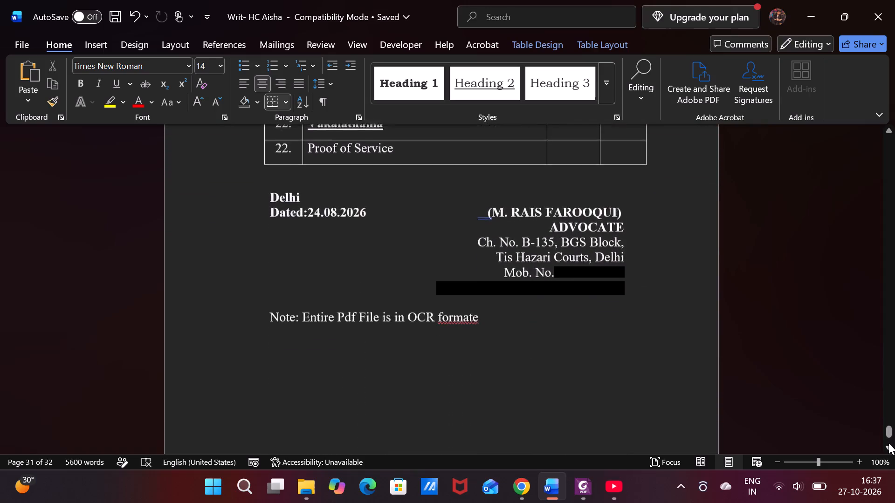
pyautogui.doubleClick(888, 443)
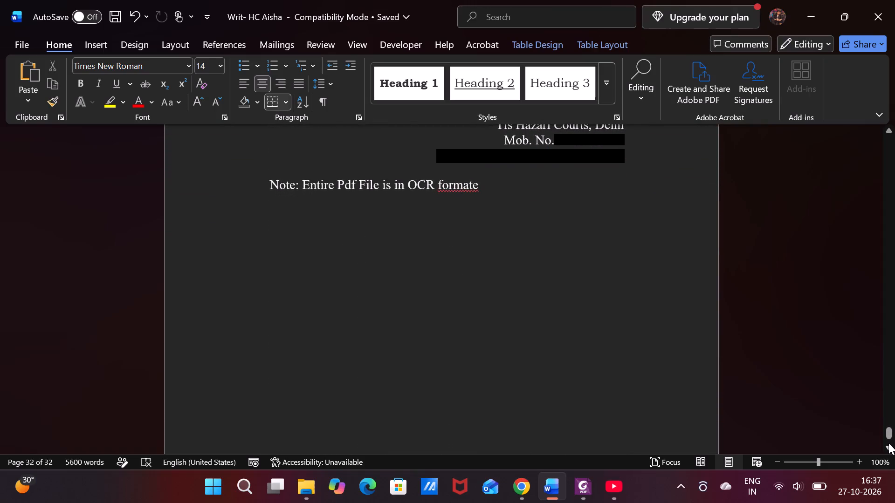
# Correct the misspelled last word of the closing OCR note to "format" and save the document.
pyautogui.doubleClick(465, 185)
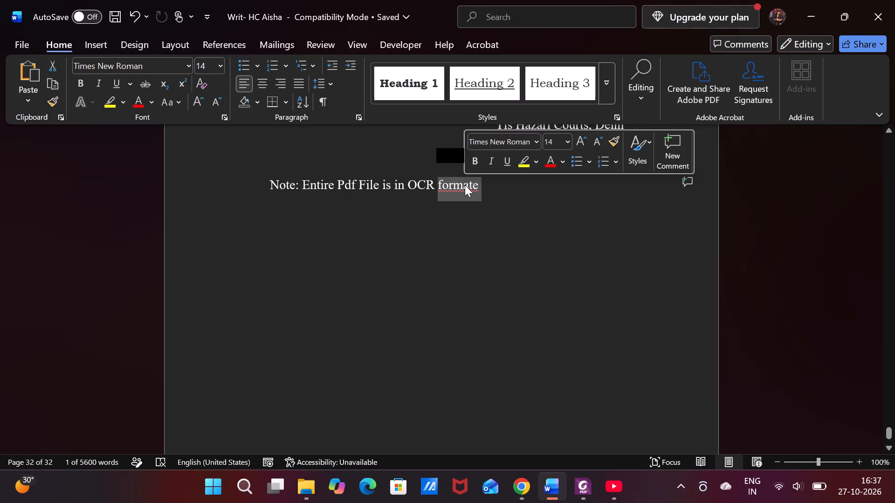
pyautogui.click(474, 183)
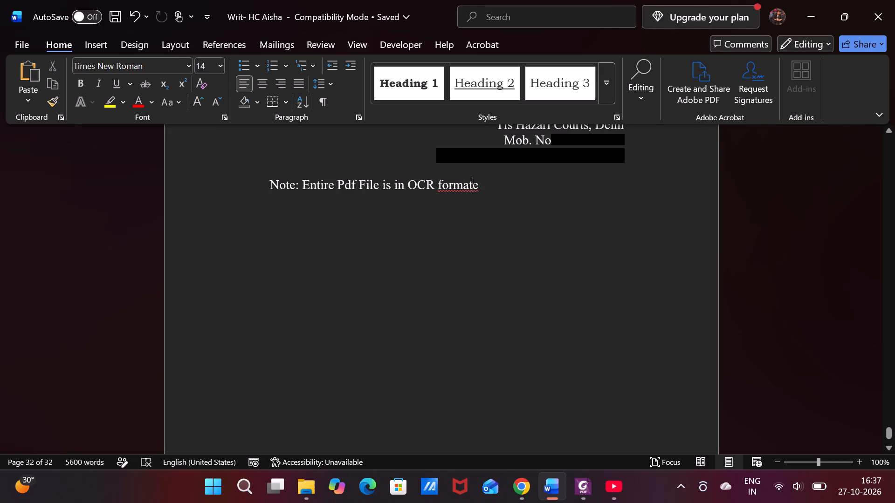
pyautogui.click(461, 180)
pyautogui.rightClick(461, 180)
pyautogui.moveTo(462, 179); pyautogui.dragTo(482, 177, button='right')
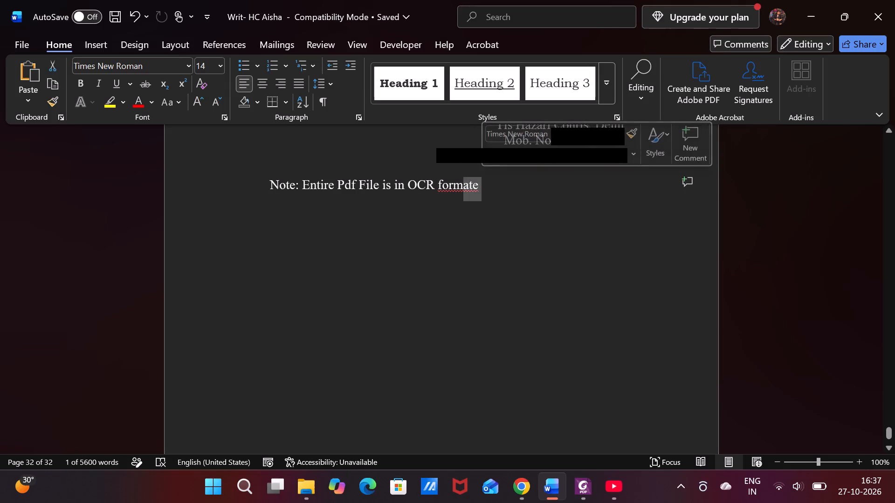
pyautogui.doubleClick(455, 184)
pyautogui.rightClick(455, 184)
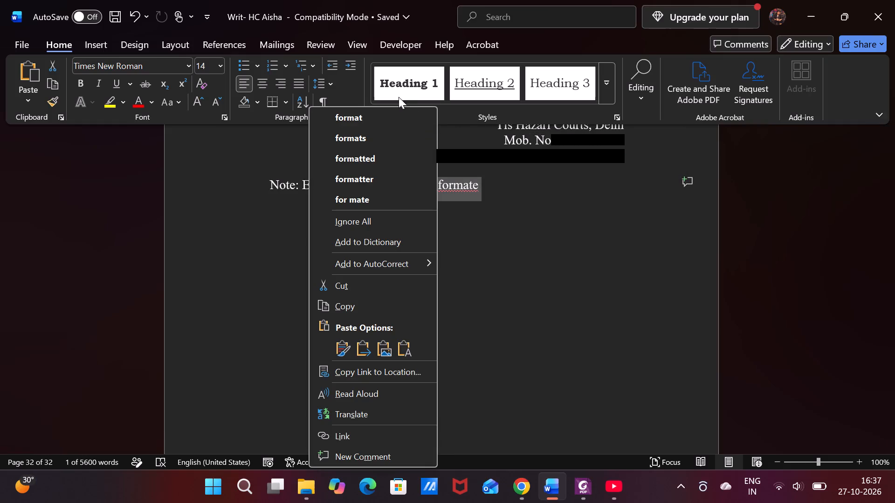
pyautogui.click(402, 108)
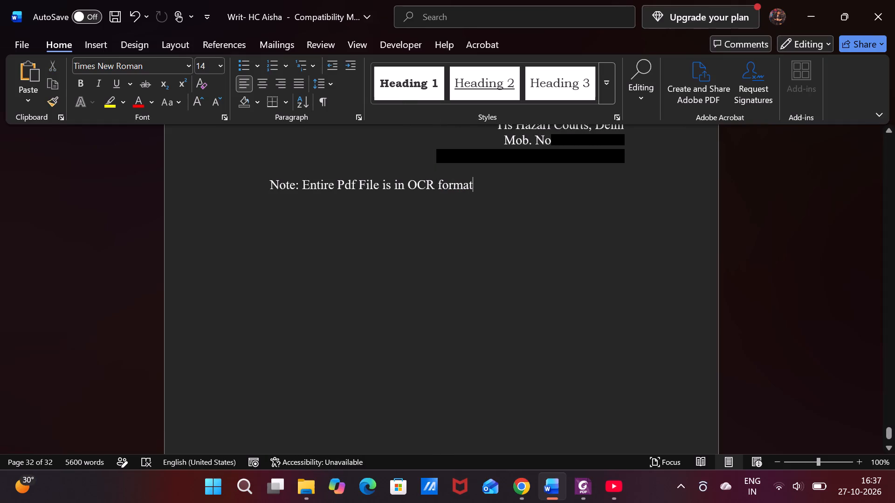
pyautogui.hotkey('ctrl', 's')
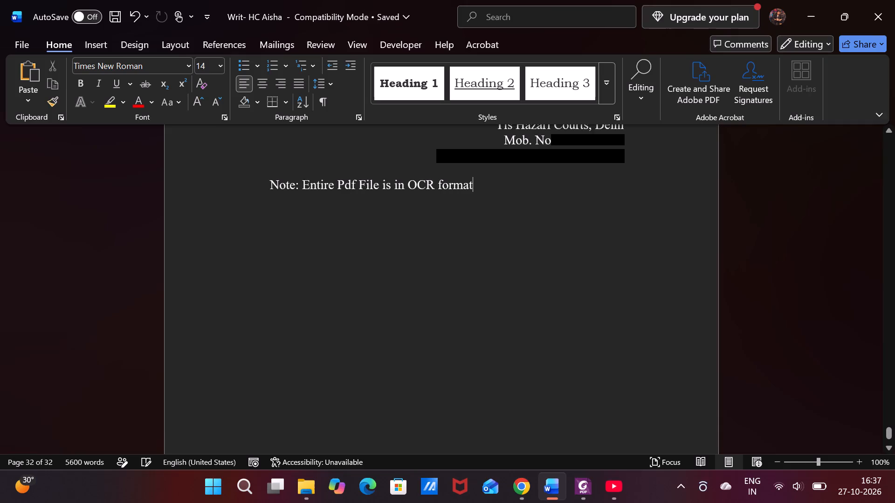